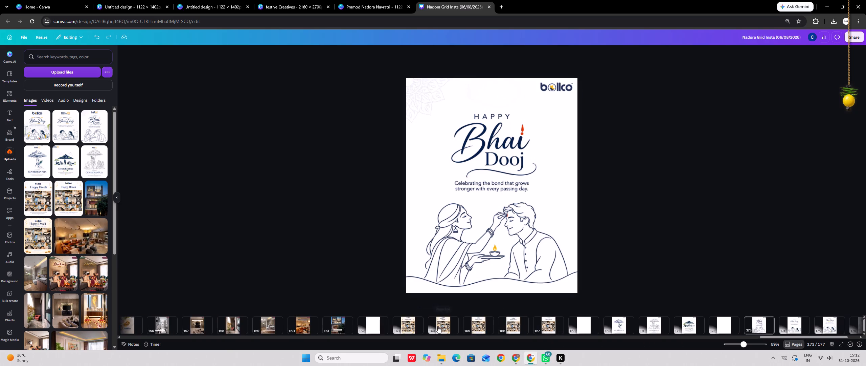
Move the two untitled Bhai Dooj designs among Canva's recent designs to Trash.
scroll(438, 326, "down", 7)
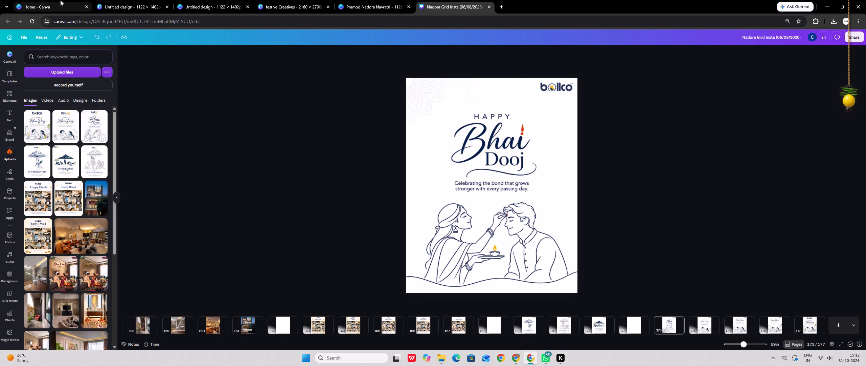
left_click(60, 0)
left_click(711, 81)
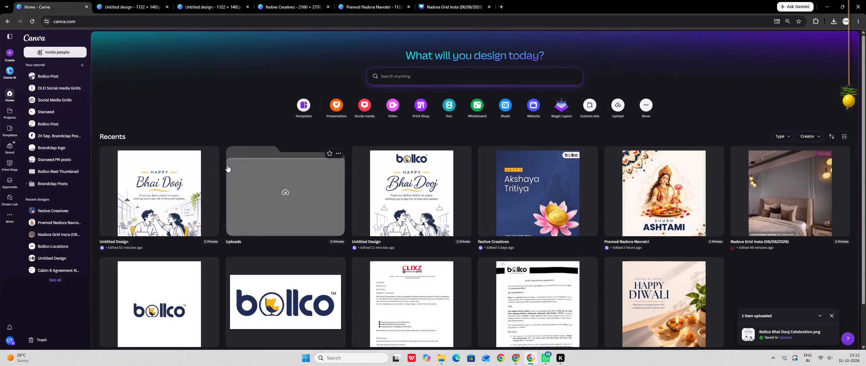
left_click(210, 153)
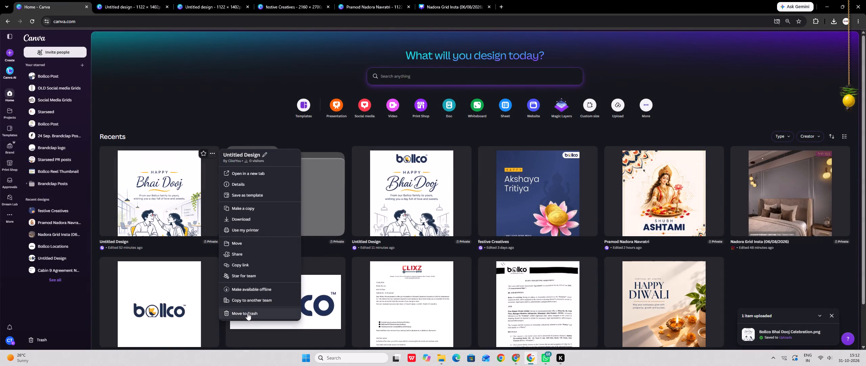
left_click(247, 313)
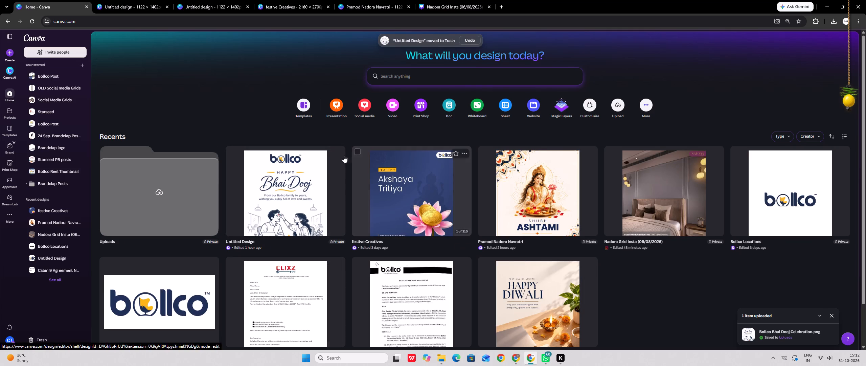
left_click(337, 155)
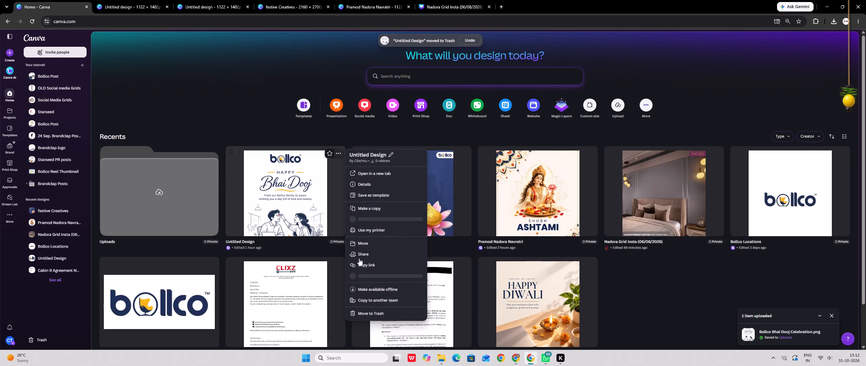
left_click(368, 311)
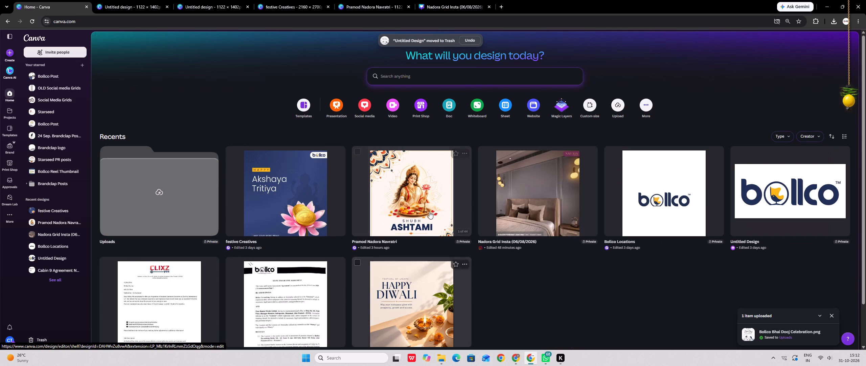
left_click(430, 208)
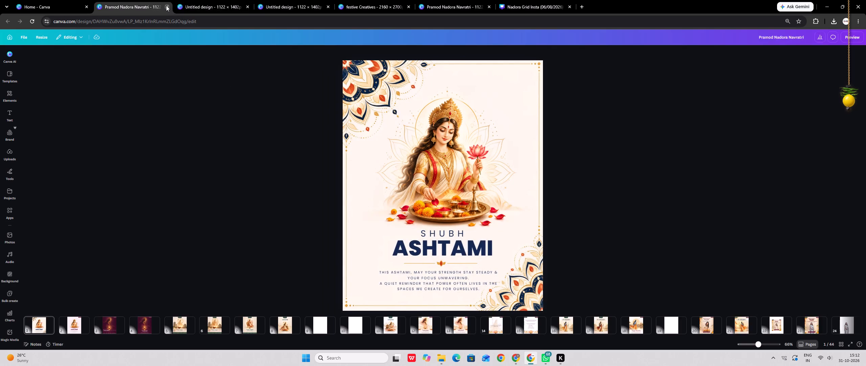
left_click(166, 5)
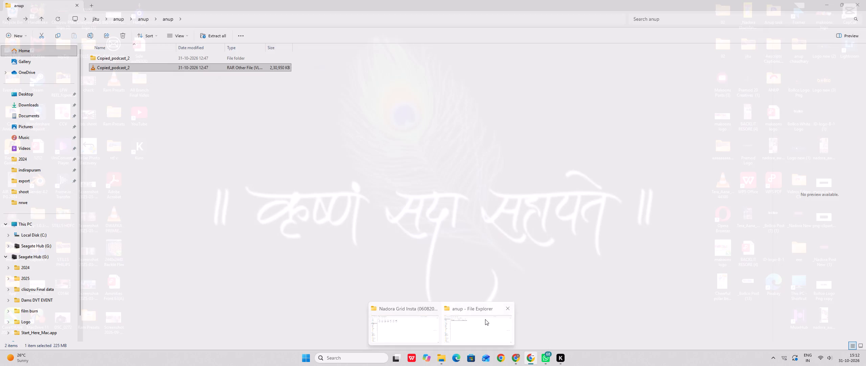
Switch to the File Explorer window showing the anup folder.
left_click(476, 324)
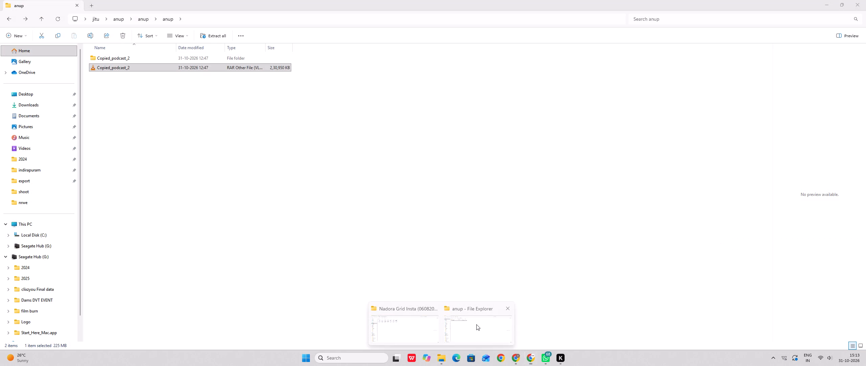
In File Explorer, open the "Nadora photos" folder inside 2025 > Nadora > Drive Deta on the Seagate Hub drive.
left_click(47, 284)
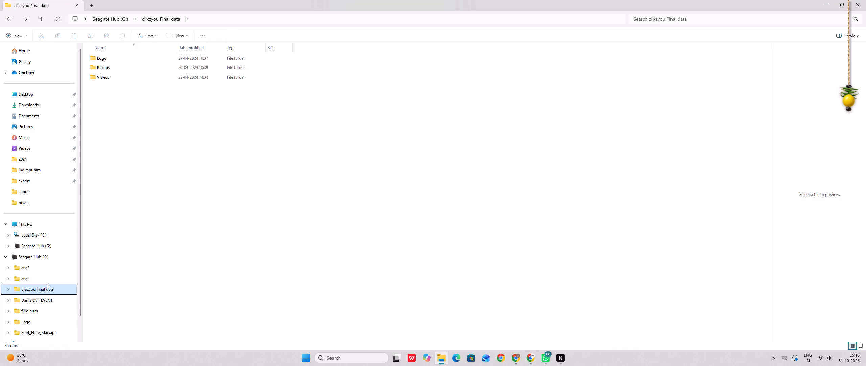
left_click(46, 281)
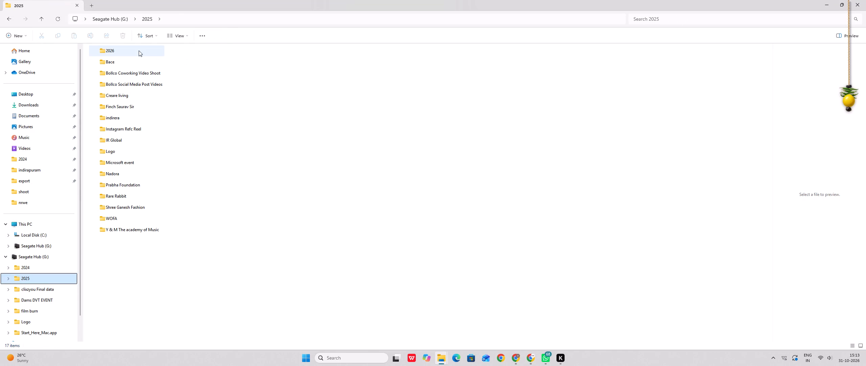
double_click(133, 175)
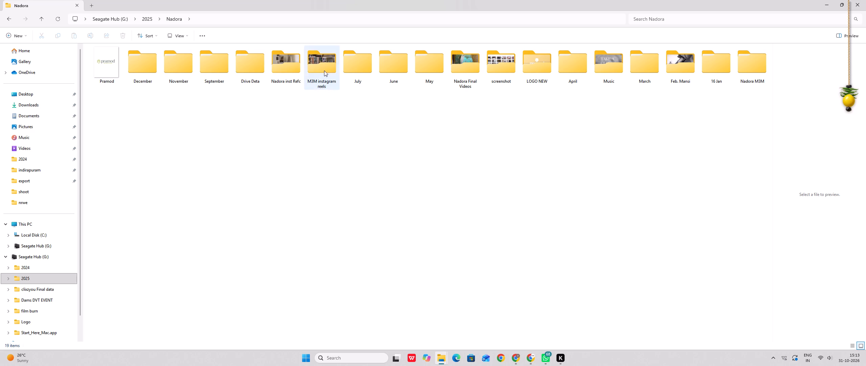
double_click(246, 59)
left_click(128, 63)
double_click(127, 60)
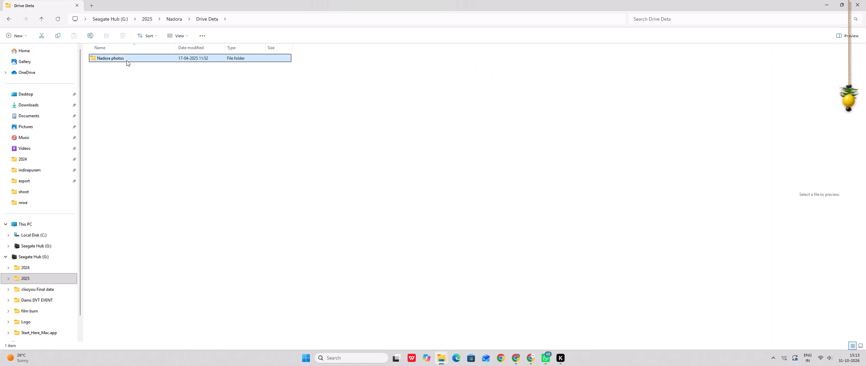
left_click(134, 72)
double_click(135, 76)
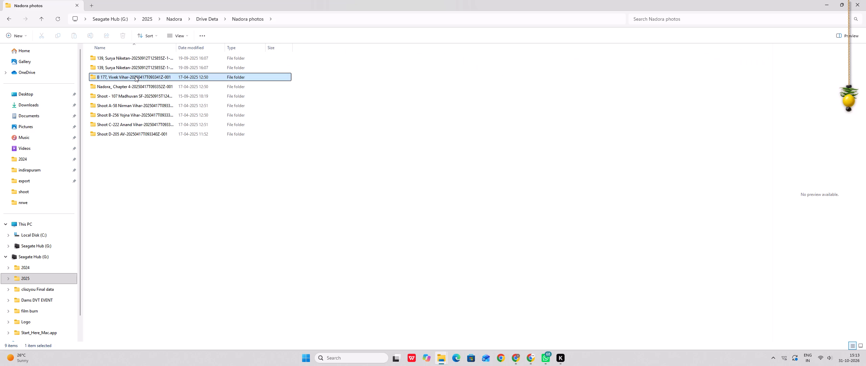
double_click(133, 77)
left_click(277, 208)
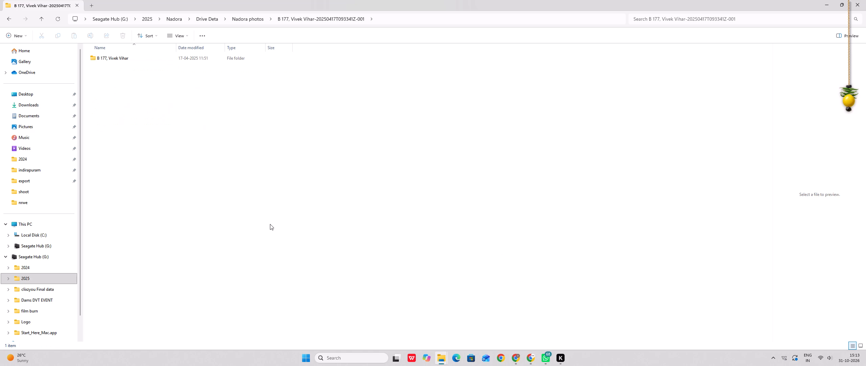
double_click(102, 59)
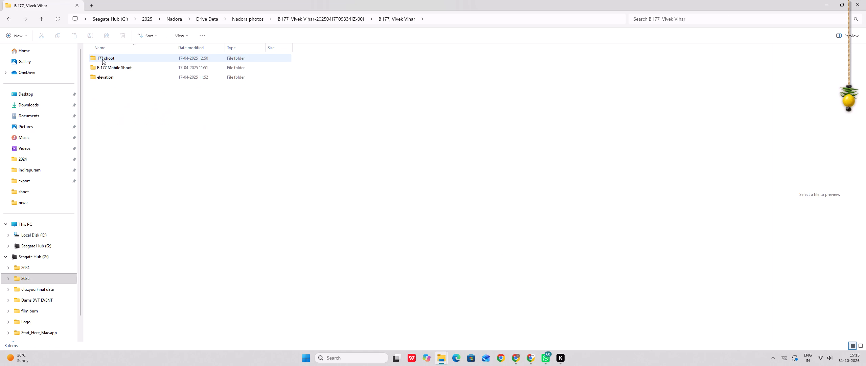
double_click(8, 16)
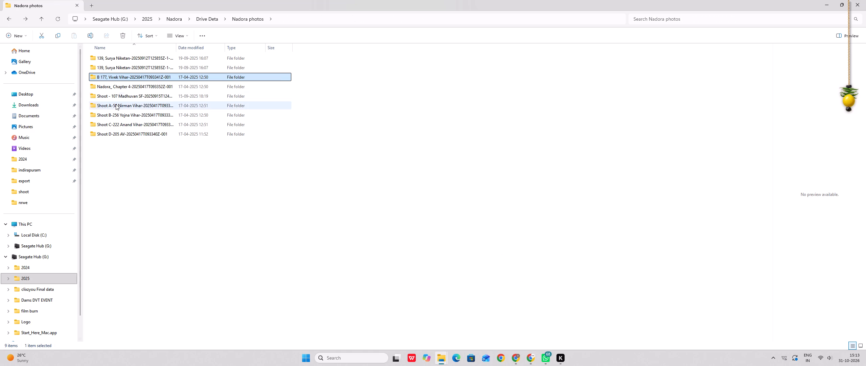
double_click(117, 84)
double_click(120, 58)
double_click(120, 58)
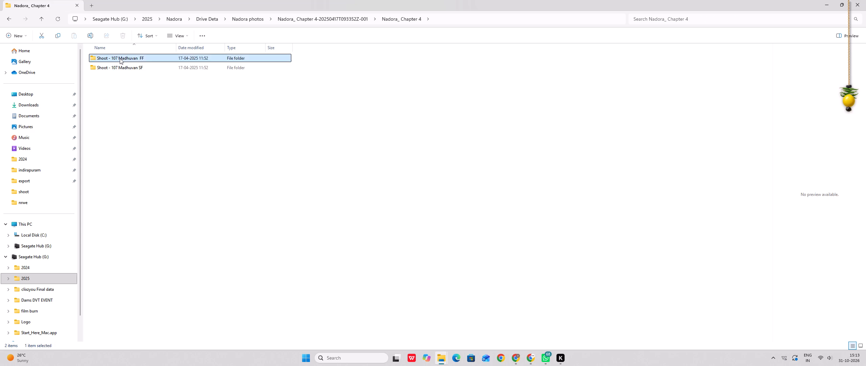
scroll(326, 263, "down", 1)
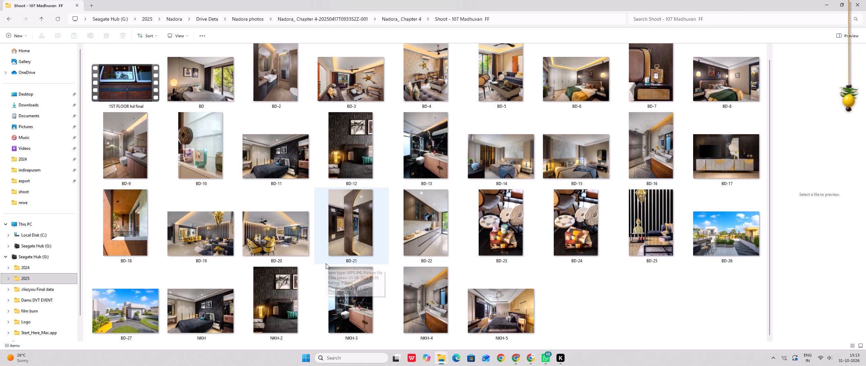
scroll(325, 260, "down", 1)
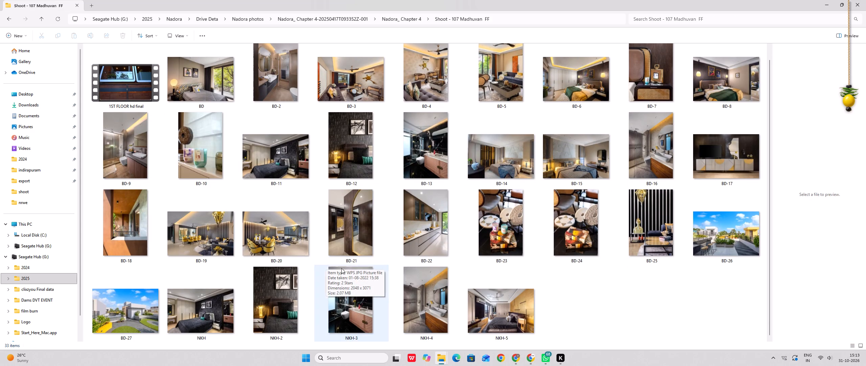
Preview the BD-21 and BD-25 photos from the "Shoot - 107 Madhuvan FF" folder at full size.
double_click(344, 213)
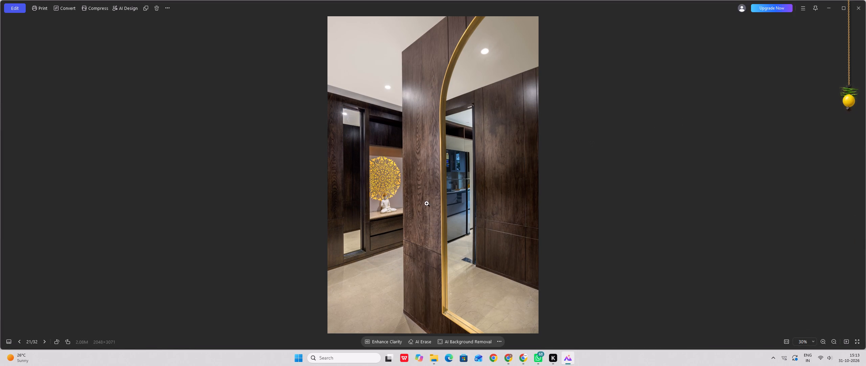
left_click(862, 8)
scroll(499, 241, "down", 1)
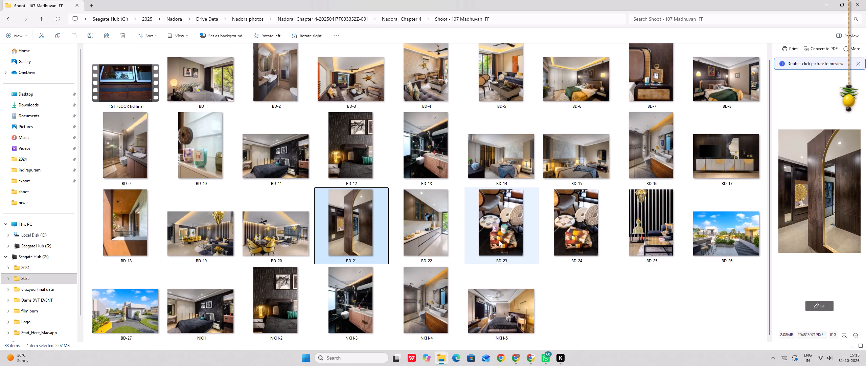
scroll(499, 241, "down", 1)
double_click(639, 217)
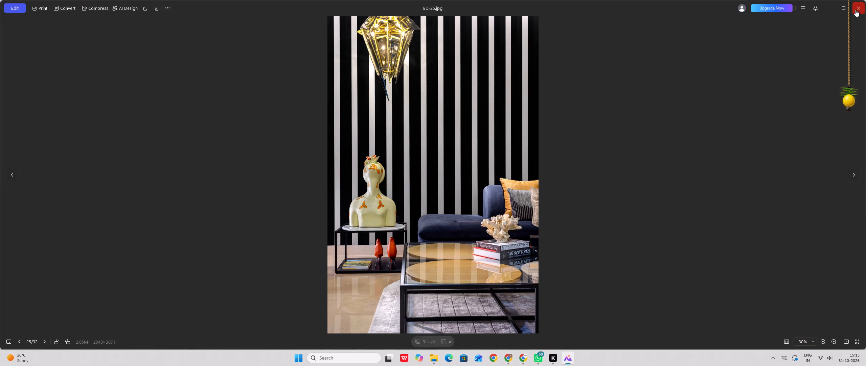
left_click(854, 11)
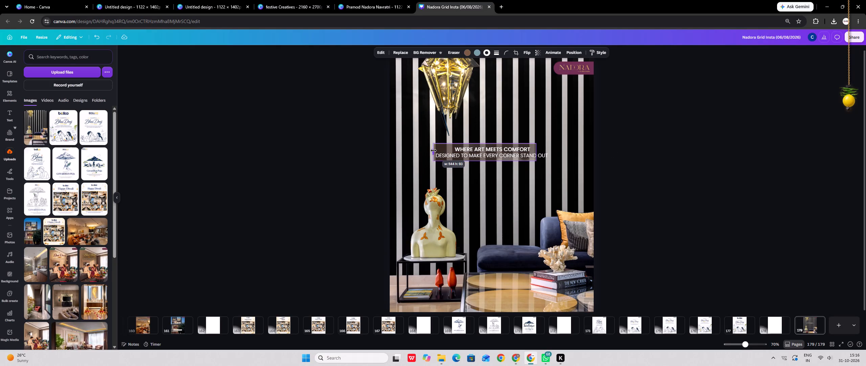
Widen the translucent background strip behind the title so it covers the full length of the second line.
left_click_drag(434, 150, 434, 150)
left_click_drag(535, 152, 550, 153)
left_click(733, 170)
Enlarge both title lines and their background strip together, proportionally, so the block spans more of the page width.
scroll(541, 209, "down", 3, "ctrl")
scroll(512, 210, "up", 1)
scroll(512, 210, "up", 1, "ctrl")
left_click_drag(528, 144, 504, 174)
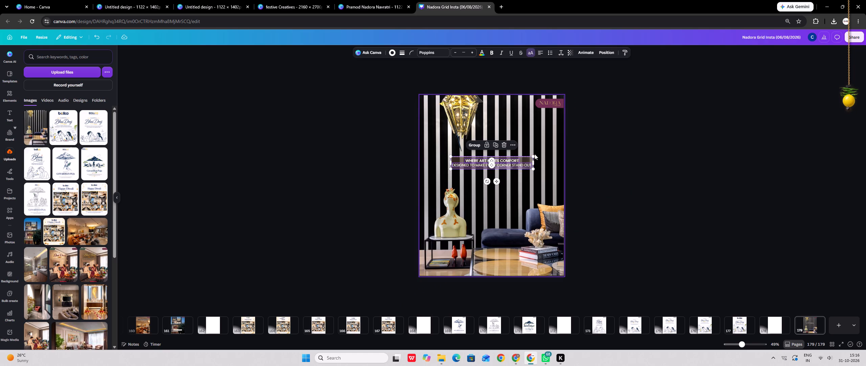
left_click_drag(533, 156, 551, 141)
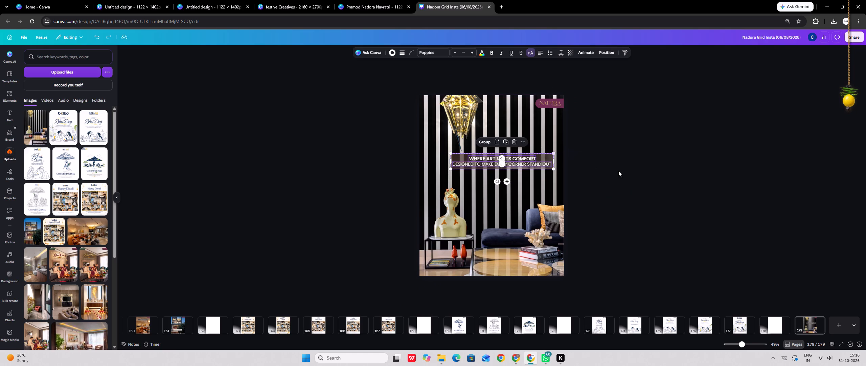
left_click(635, 187)
Align the background strip and both title lines to the horizontal centre of the page.
left_click(549, 155)
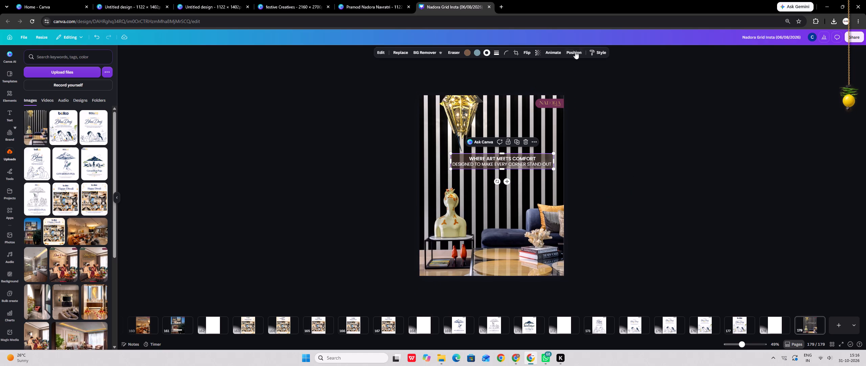
left_click(575, 50)
left_click(96, 129)
double_click(653, 156)
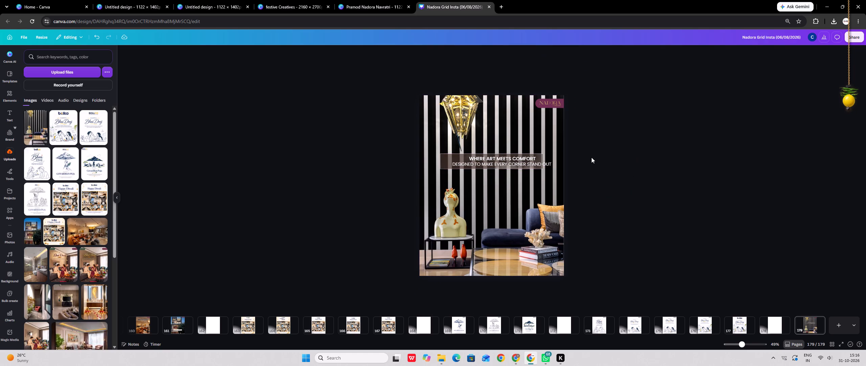
left_click(503, 158)
left_click(580, 49)
left_click(95, 133)
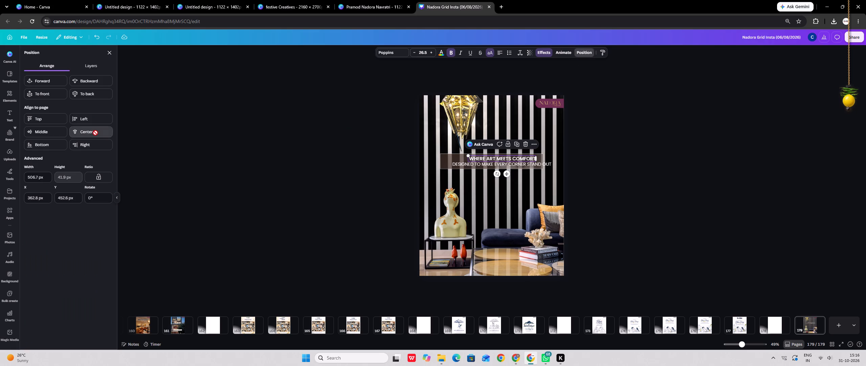
left_click(493, 165)
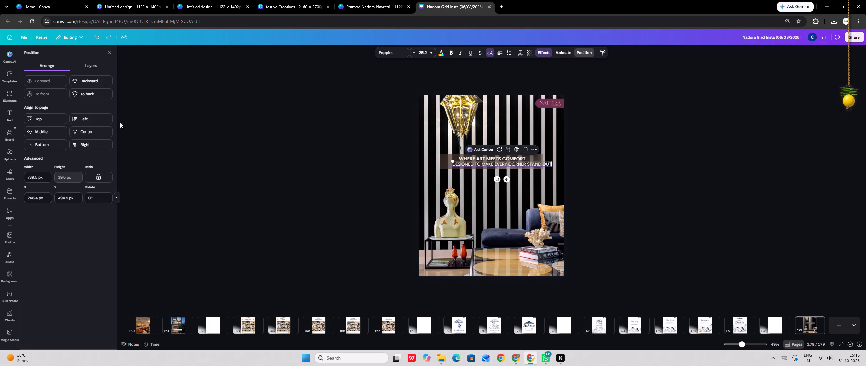
Centre the "Designed to Make Every Corner Stand Out" line horizontally on the page.
left_click(95, 132)
double_click(733, 177)
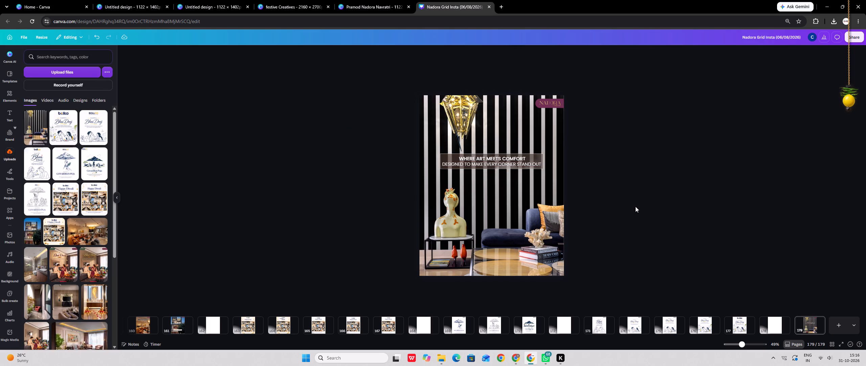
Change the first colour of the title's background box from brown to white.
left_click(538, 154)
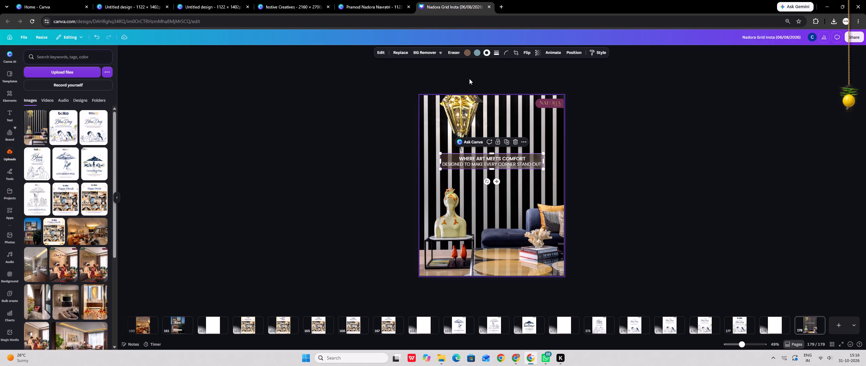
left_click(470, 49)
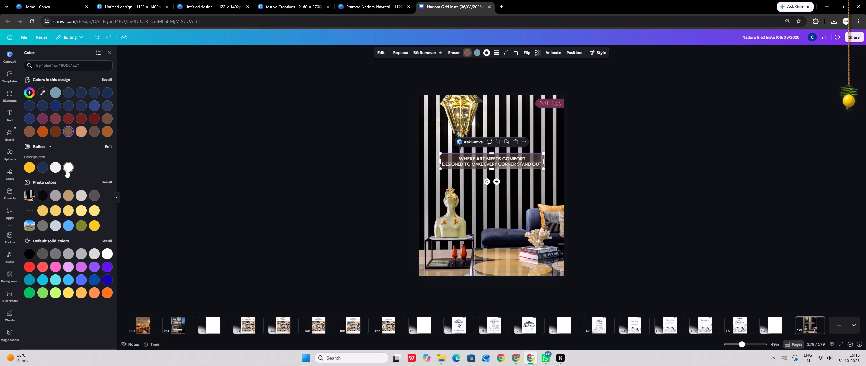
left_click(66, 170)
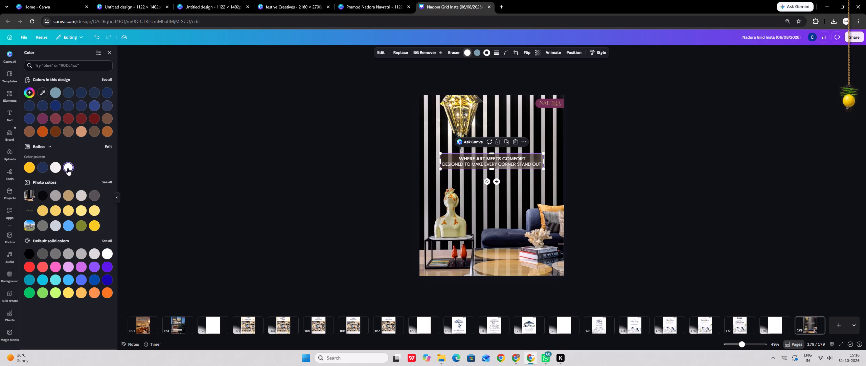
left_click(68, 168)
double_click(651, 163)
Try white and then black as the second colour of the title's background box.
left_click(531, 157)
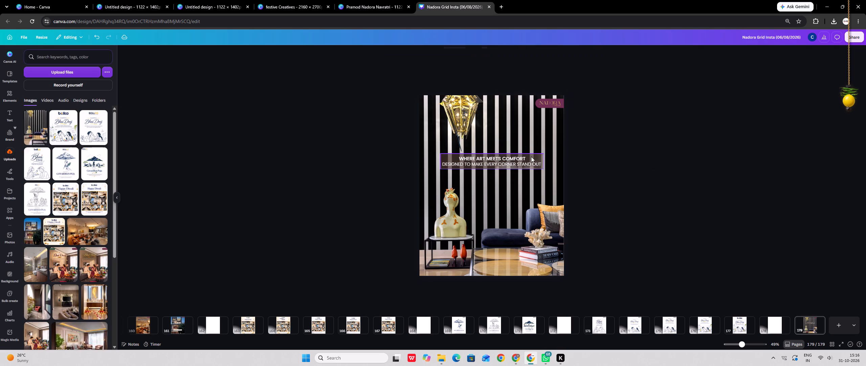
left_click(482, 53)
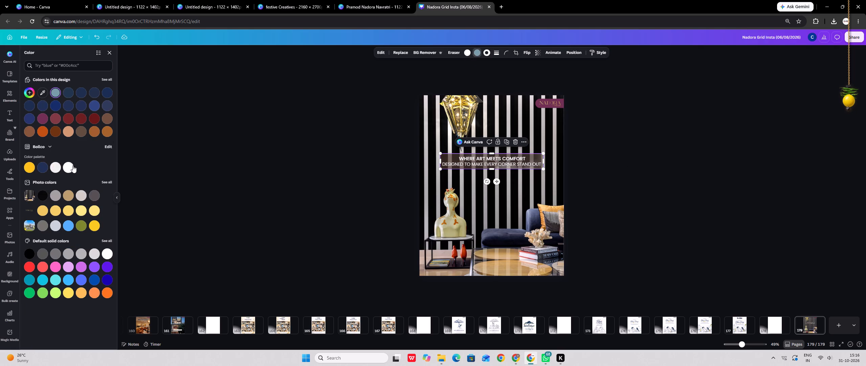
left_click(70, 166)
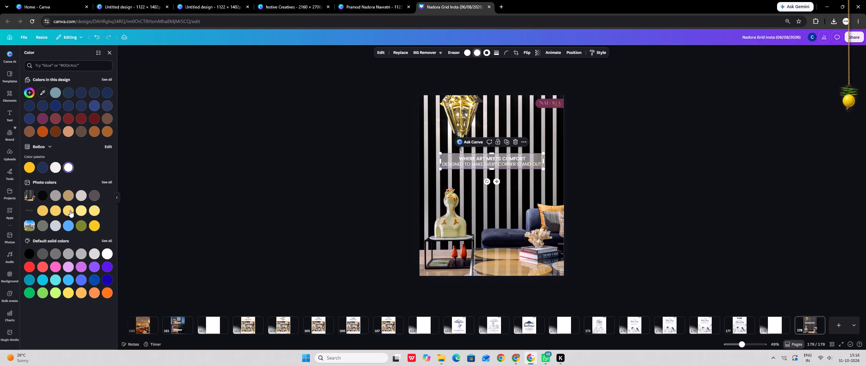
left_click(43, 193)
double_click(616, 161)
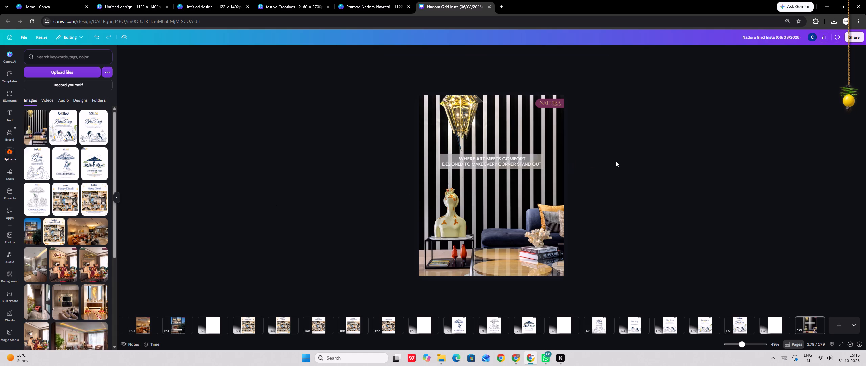
Set the second colour of the title's background box to a golden yellow from the photo colours.
left_click(529, 158)
left_click(629, 174)
left_click(536, 155)
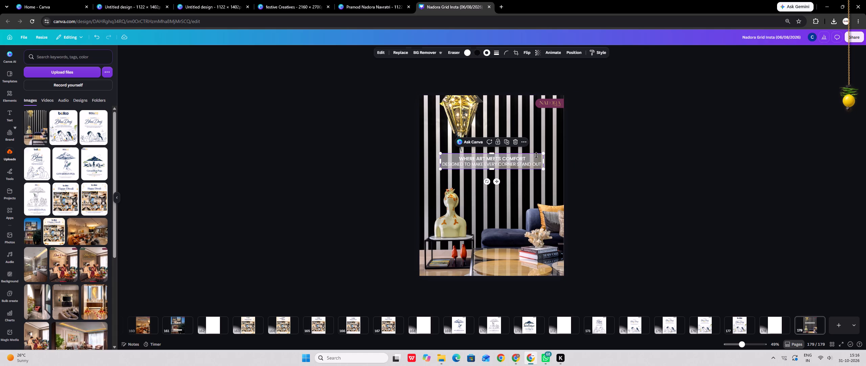
left_click(478, 52)
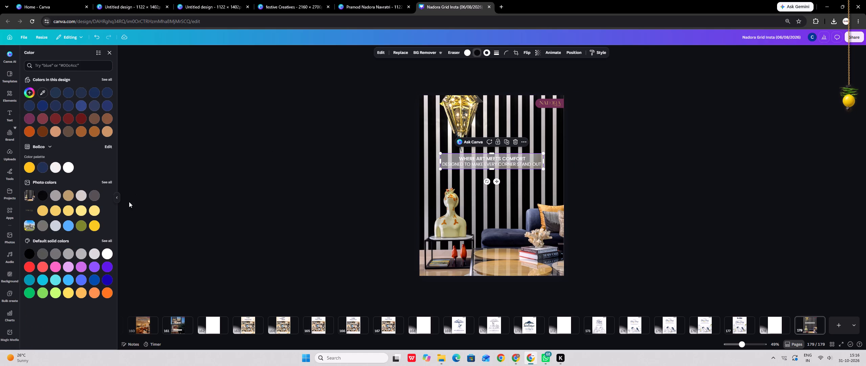
left_click(69, 209)
left_click(644, 196)
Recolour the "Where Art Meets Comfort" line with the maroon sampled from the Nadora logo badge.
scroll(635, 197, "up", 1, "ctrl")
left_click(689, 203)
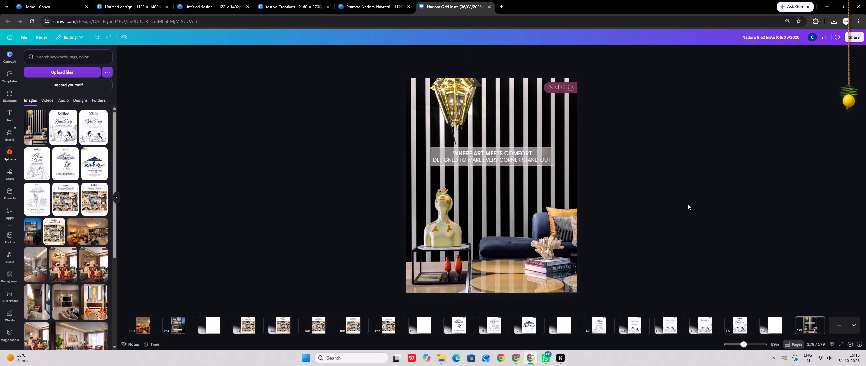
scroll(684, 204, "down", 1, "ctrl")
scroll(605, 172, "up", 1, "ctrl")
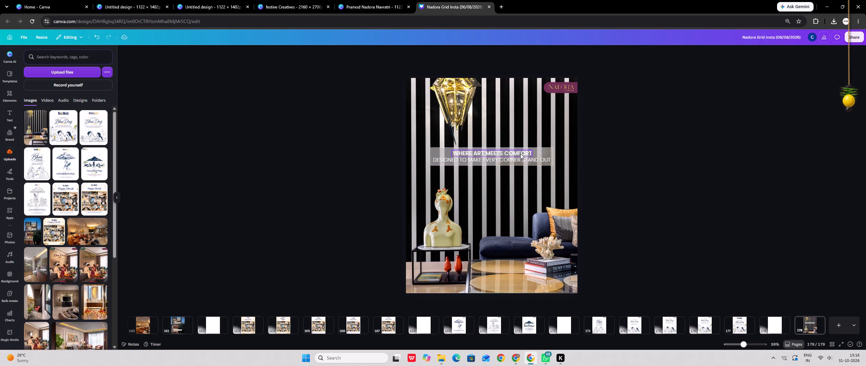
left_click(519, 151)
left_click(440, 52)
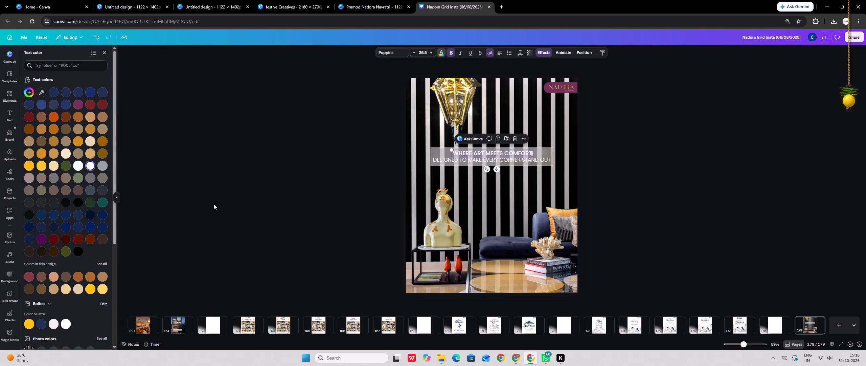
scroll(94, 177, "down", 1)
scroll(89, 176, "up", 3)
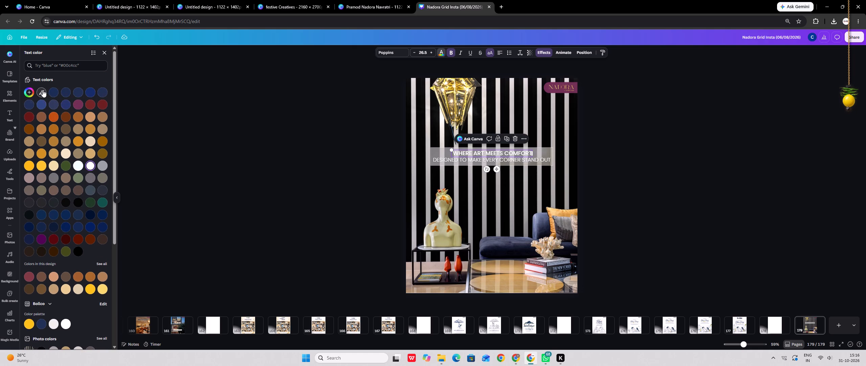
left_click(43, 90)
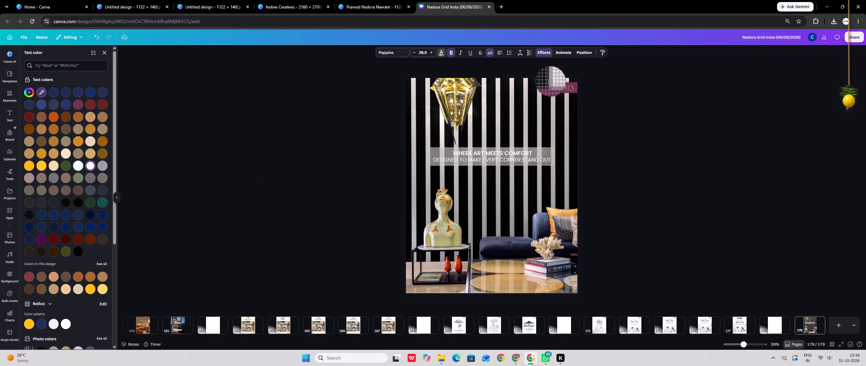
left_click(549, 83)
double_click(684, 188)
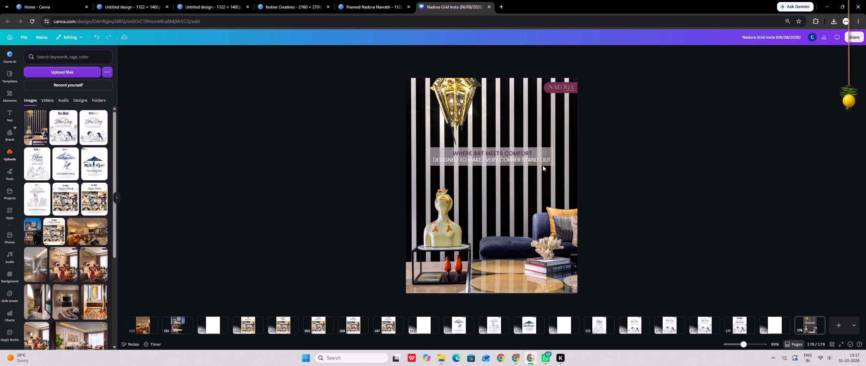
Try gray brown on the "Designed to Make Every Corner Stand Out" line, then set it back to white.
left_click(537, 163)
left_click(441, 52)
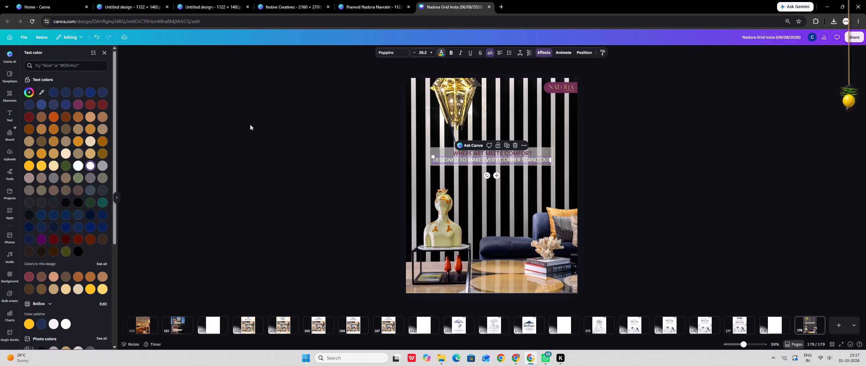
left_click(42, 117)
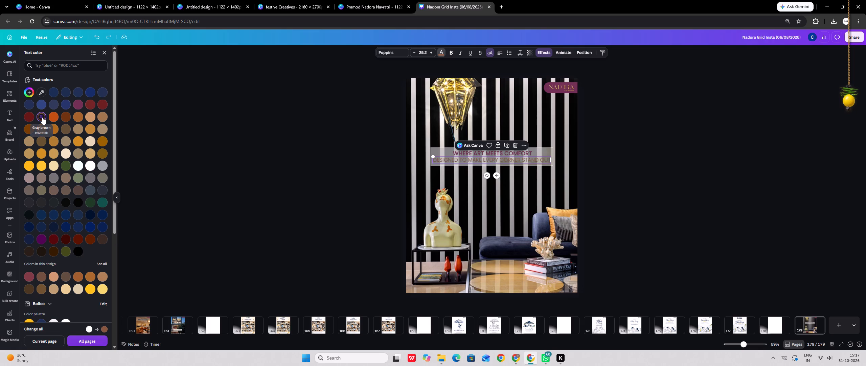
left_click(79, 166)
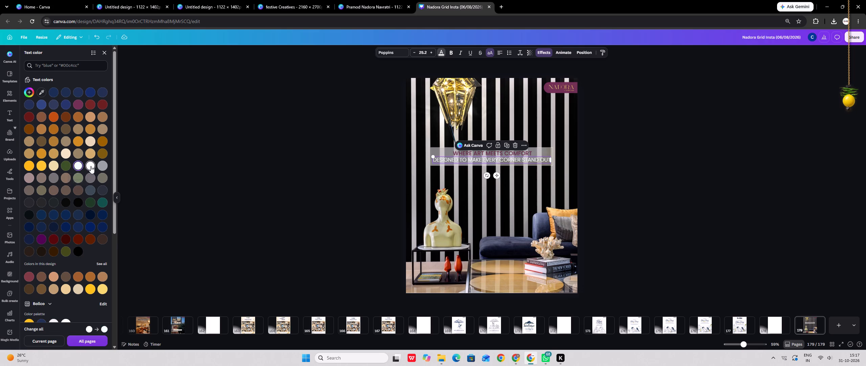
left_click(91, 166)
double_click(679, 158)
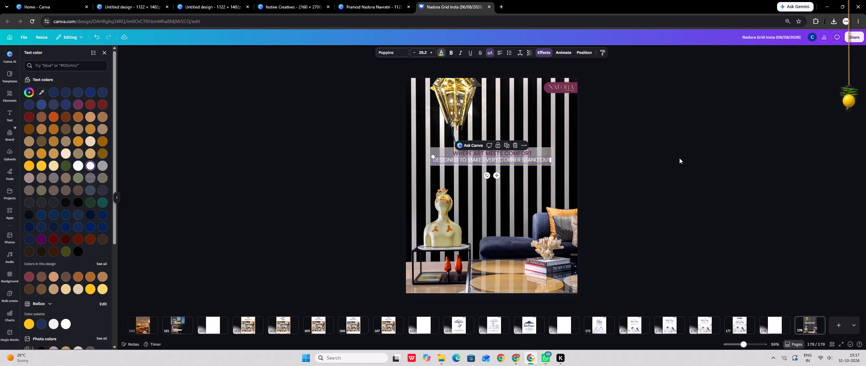
Set the first colour of the title's background box to the muted dark red among the design's colours.
left_click(541, 149)
left_click(466, 51)
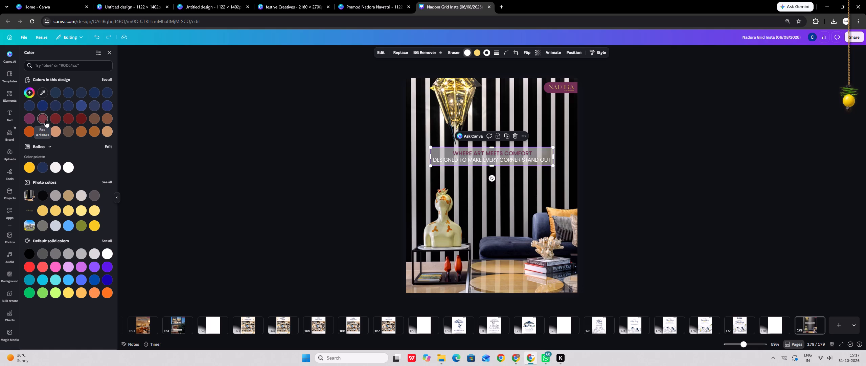
left_click(46, 120)
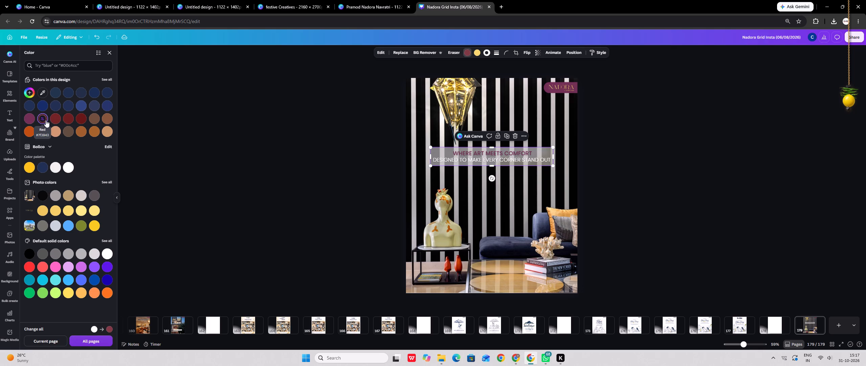
left_click(291, 161)
left_click(291, 161)
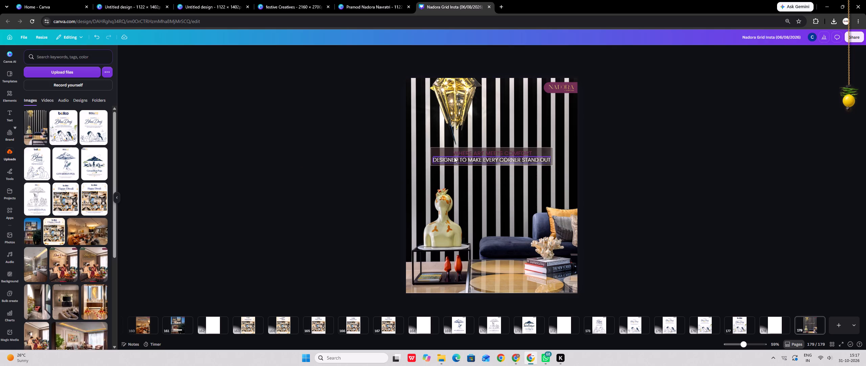
Set the text colour of the "Where Art Meets Comfort" line to white.
left_click(468, 155)
left_click(440, 53)
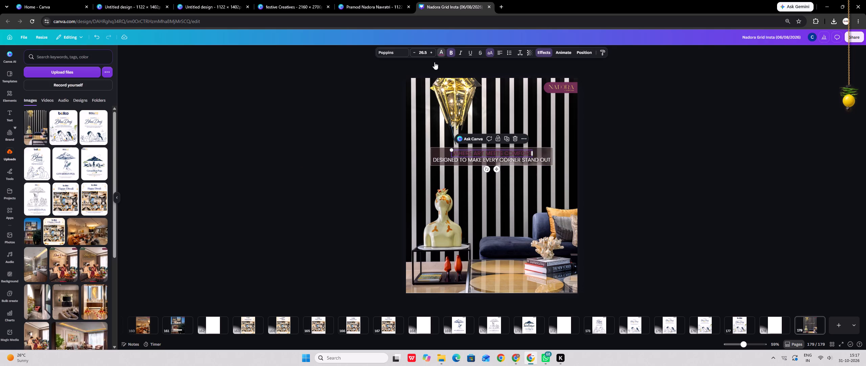
left_click(90, 166)
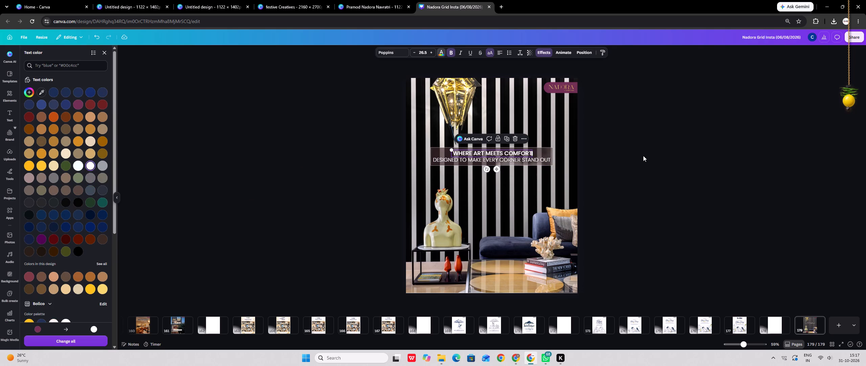
double_click(643, 156)
Recolour the "Designed to Make Every Corner Stand Out" line, sampling the sculpture's tone first and then the sofa cushion's light orange.
left_click(522, 160)
left_click(444, 54)
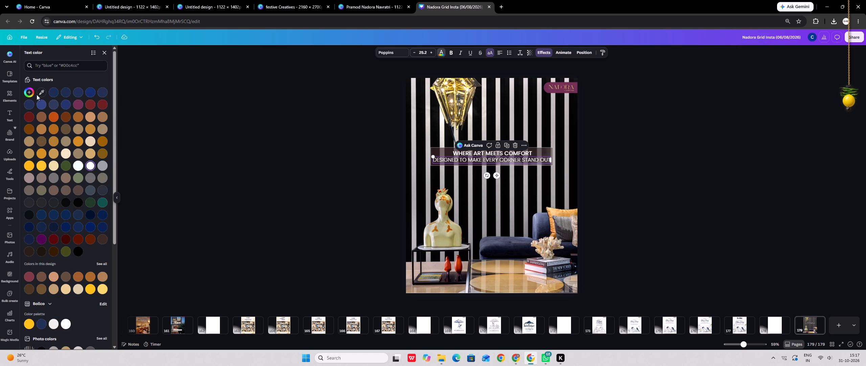
left_click(41, 93)
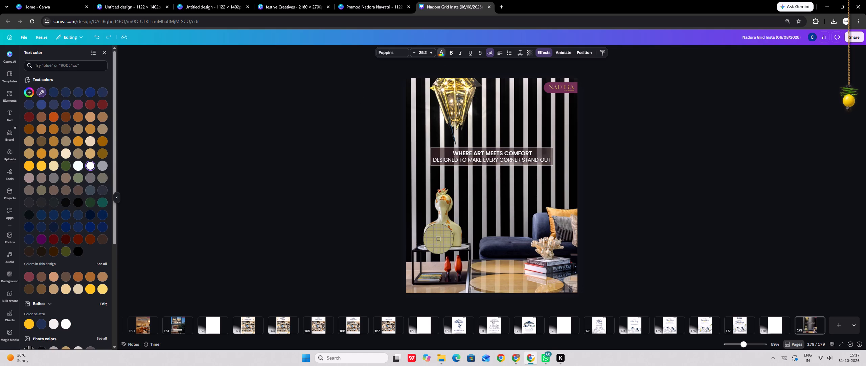
left_click(438, 239)
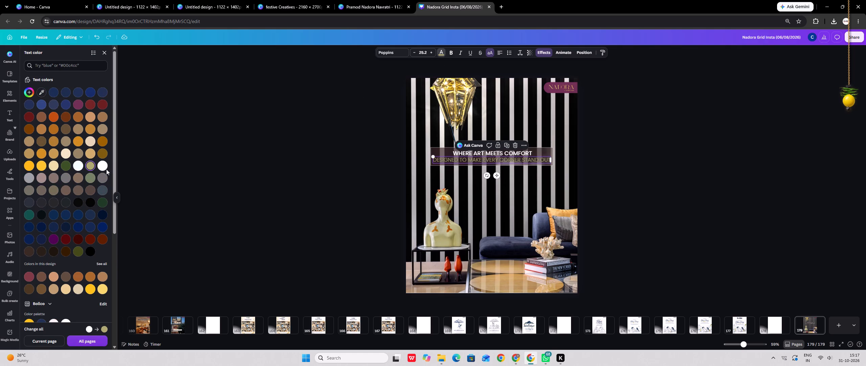
left_click(41, 92)
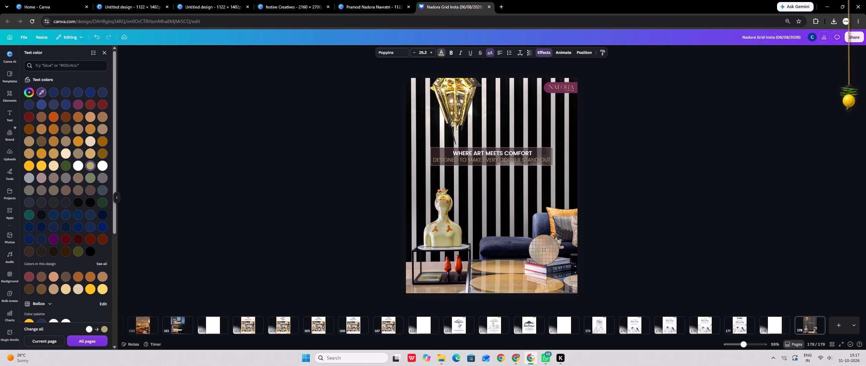
left_click(557, 212)
double_click(669, 211)
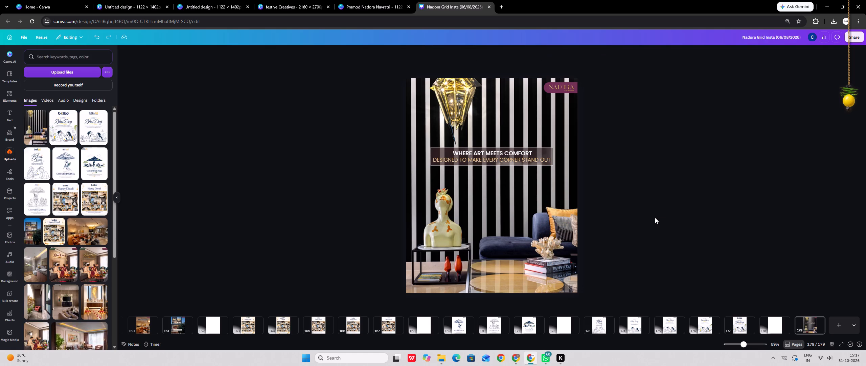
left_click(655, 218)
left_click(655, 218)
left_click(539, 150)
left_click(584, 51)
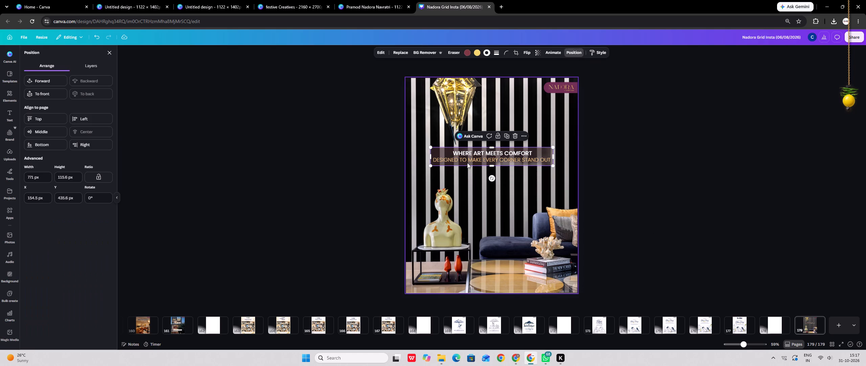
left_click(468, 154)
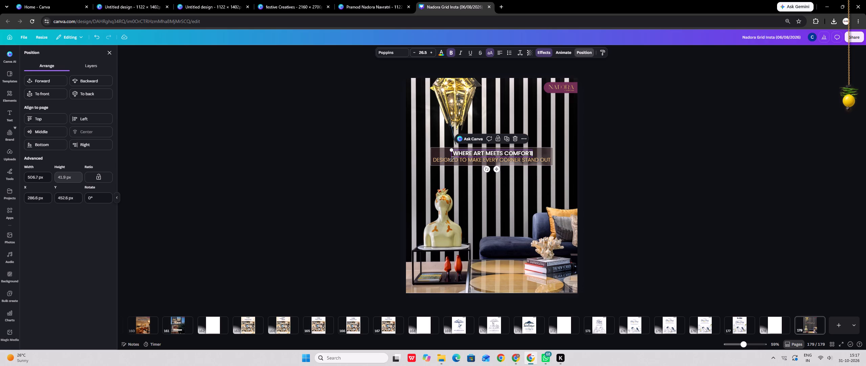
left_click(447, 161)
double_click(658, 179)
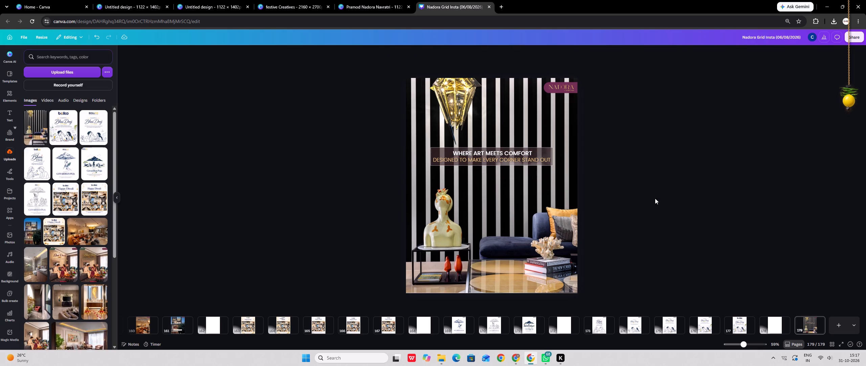
Download only the current page (179) of the Nadora Grid Insta design as a JPG.
left_click(854, 38)
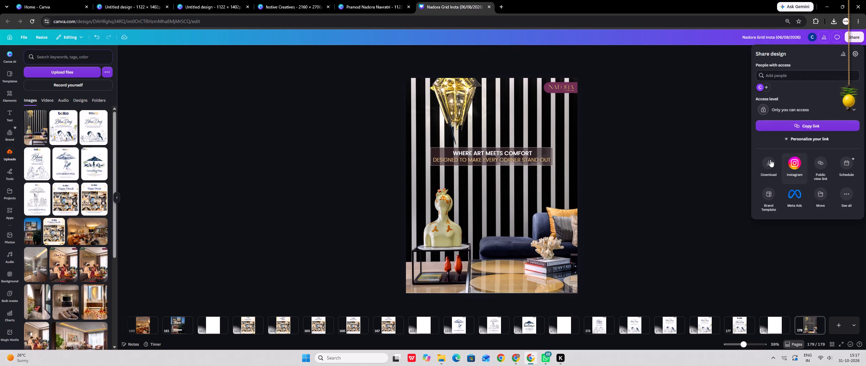
left_click(770, 160)
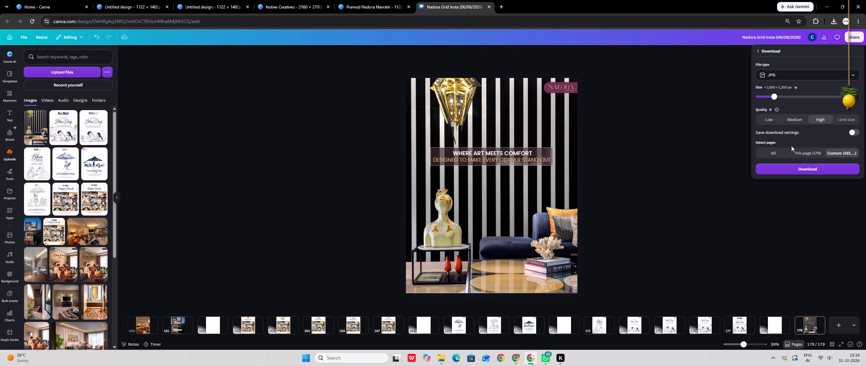
left_click(810, 155)
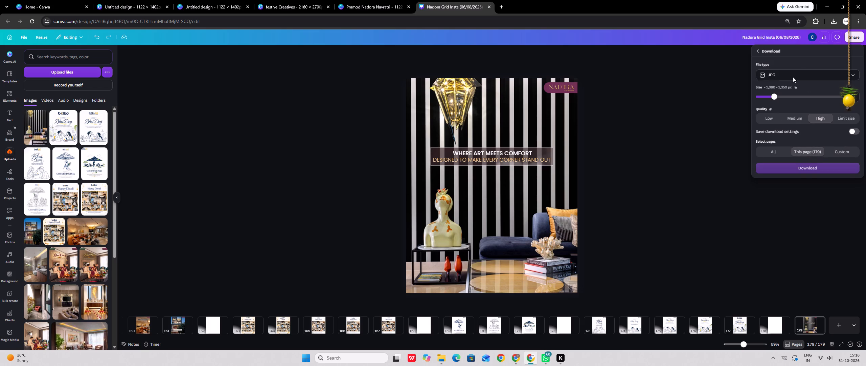
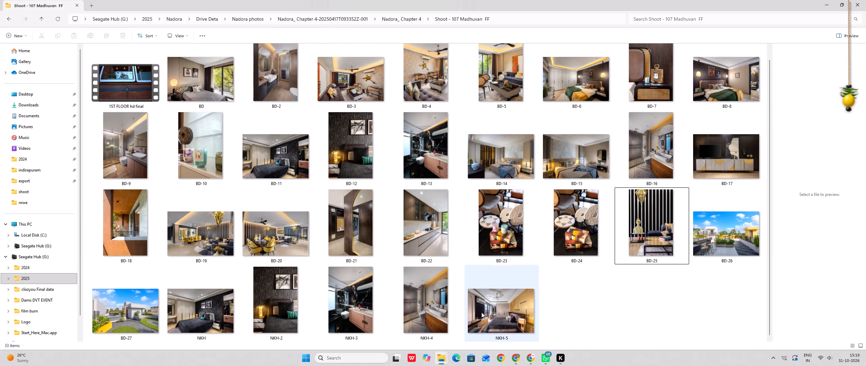
left_click(462, 321)
scroll(311, 258, "down", 1)
scroll(342, 262, "down", 2)
left_click(435, 238)
left_click(499, 234)
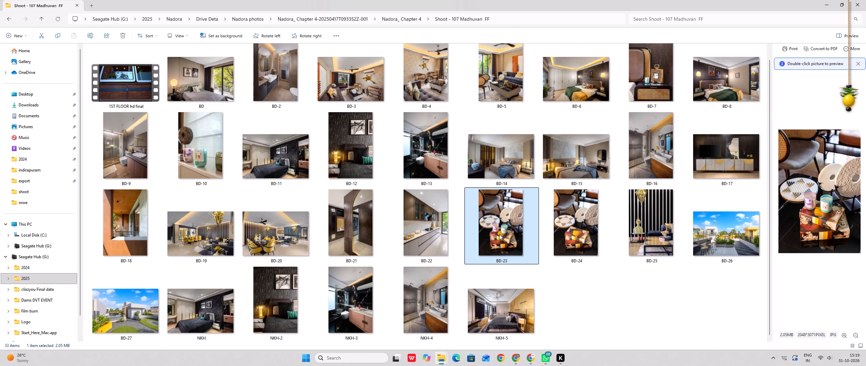
scroll(499, 234, "down", 3)
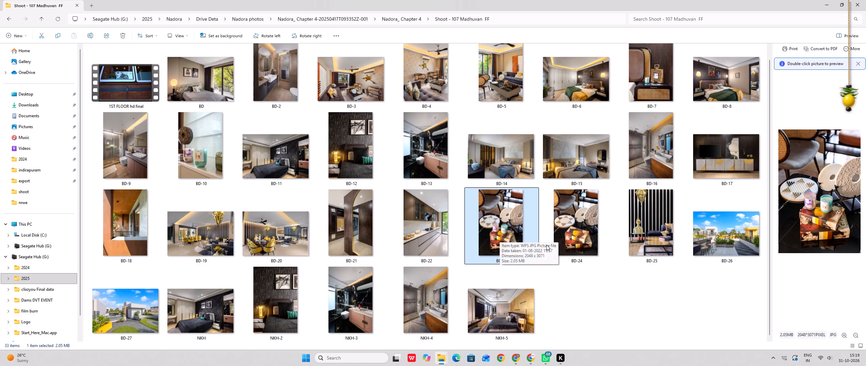
left_click(579, 229)
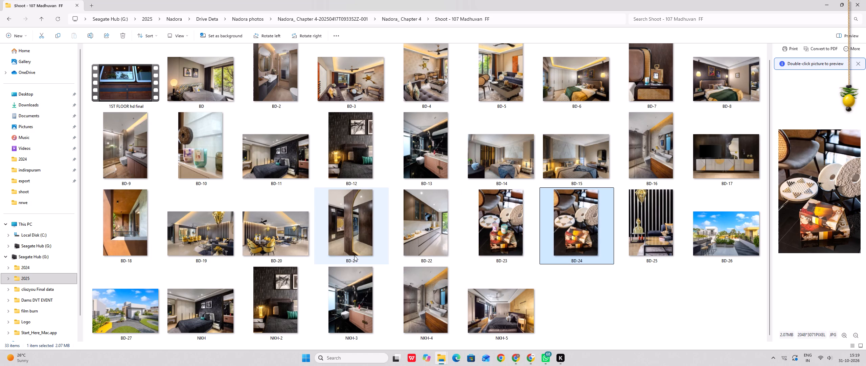
scroll(322, 274, "up", 2)
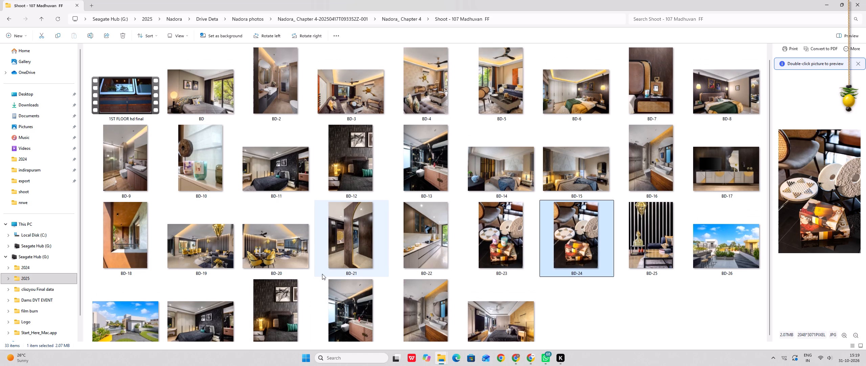
scroll(322, 274, "up", 1)
Browse the Madhuvan SF shoot photos in the Chapter 4 folder and in the separate Madhuvan SF folder.
left_click(6, 18)
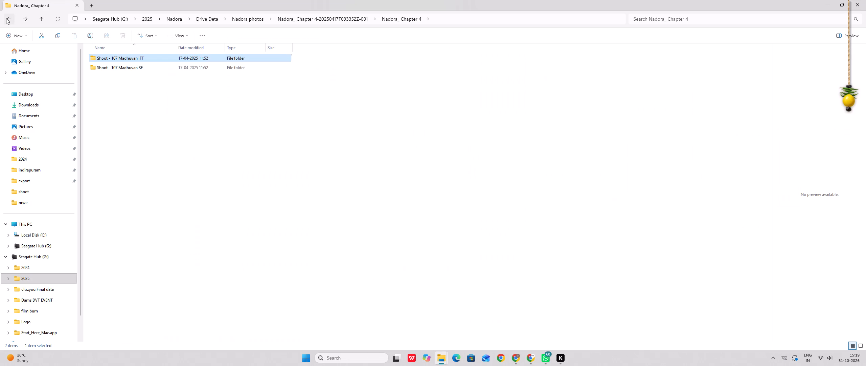
double_click(143, 70)
scroll(273, 186, "down", 2)
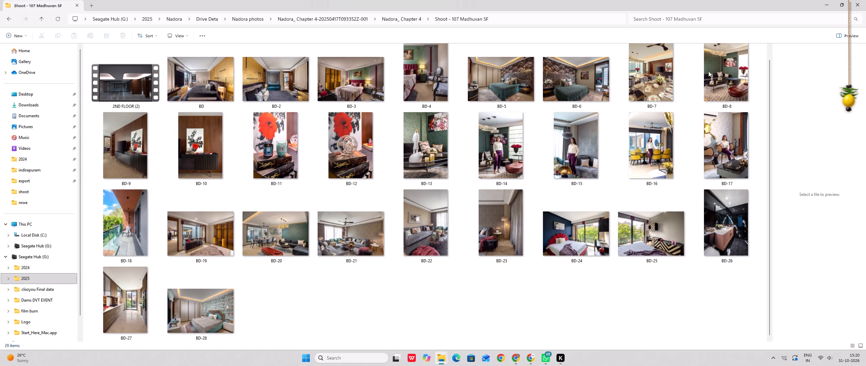
left_click(722, 68)
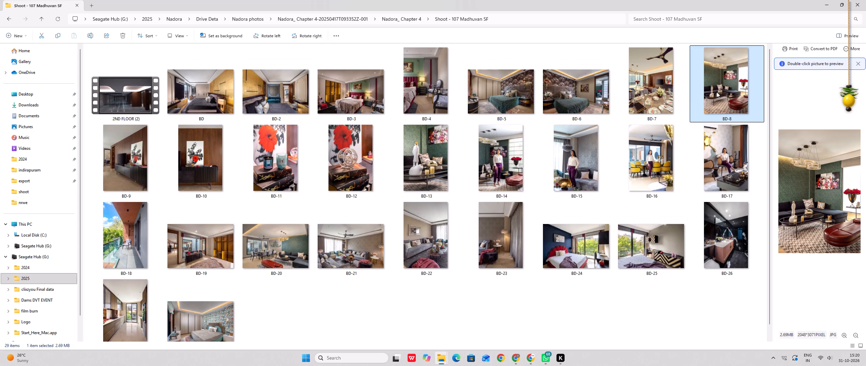
scroll(604, 229, "down", 1)
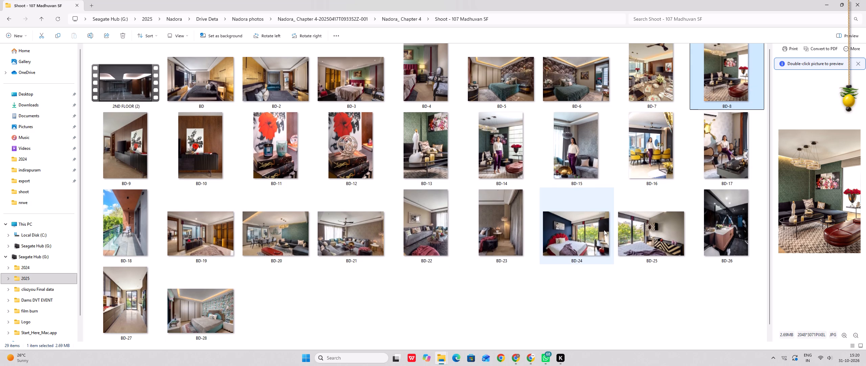
scroll(604, 230, "up", 1)
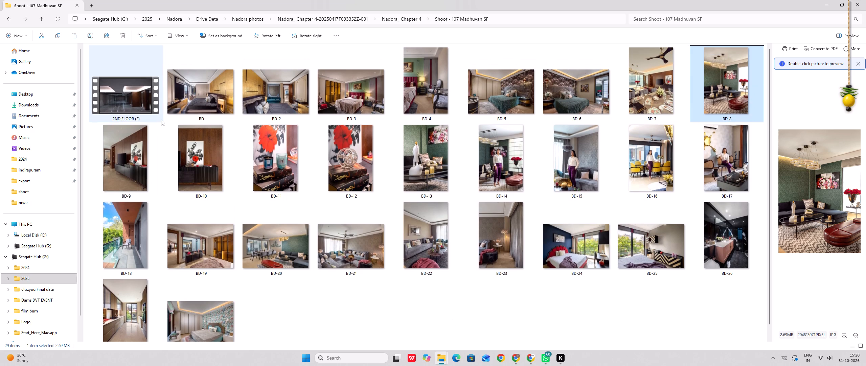
left_click(8, 19)
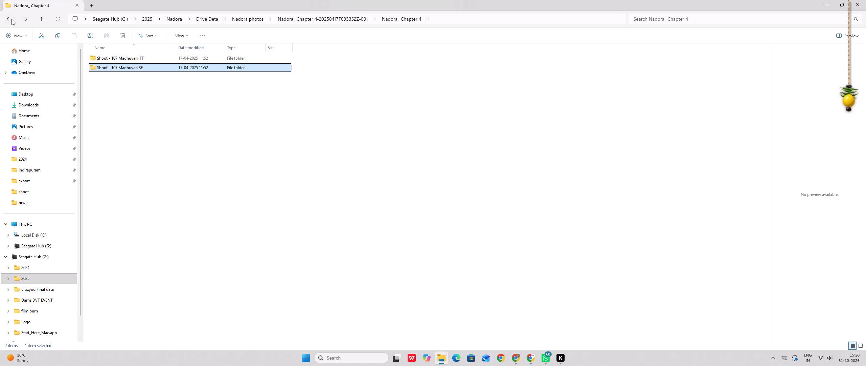
left_click(12, 19)
left_click(8, 18)
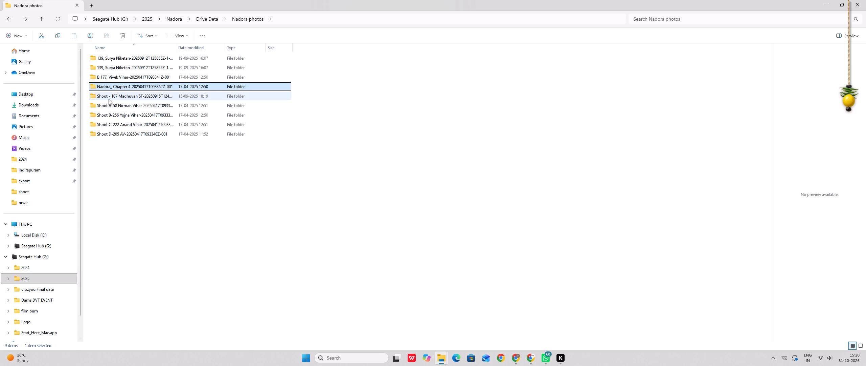
double_click(109, 97)
double_click(111, 62)
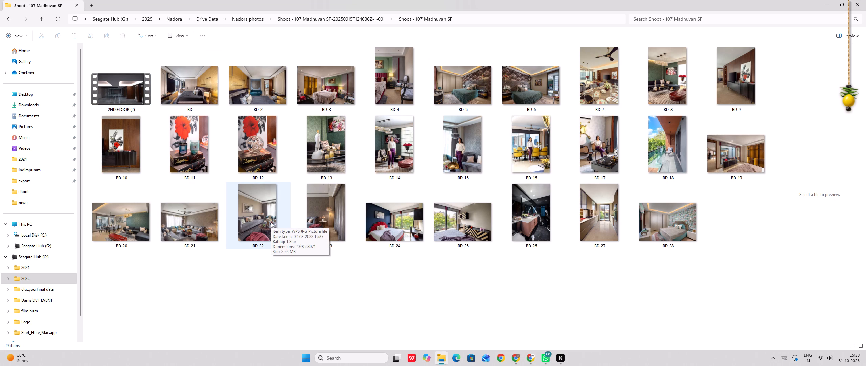
left_click(9, 19)
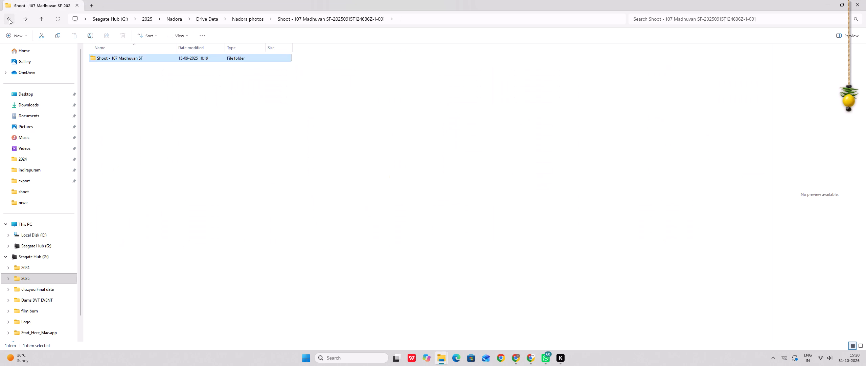
left_click(9, 19)
Browse the Nirman Vihar and Yojna Vihar shoot folders for a suitable interior photo.
double_click(128, 104)
double_click(129, 58)
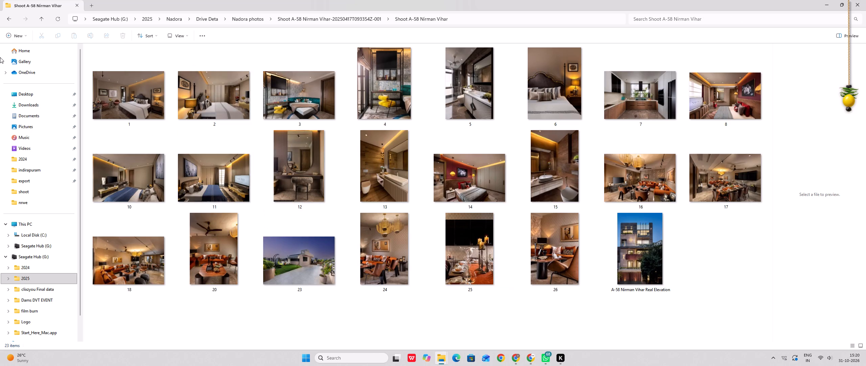
left_click(8, 20)
left_click(8, 20)
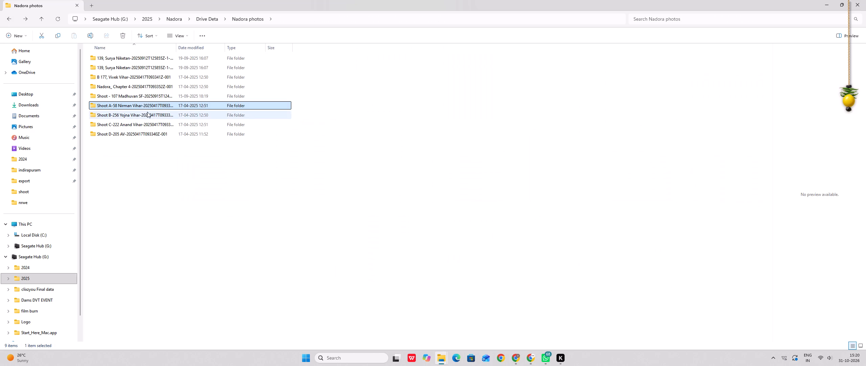
double_click(147, 113)
double_click(131, 58)
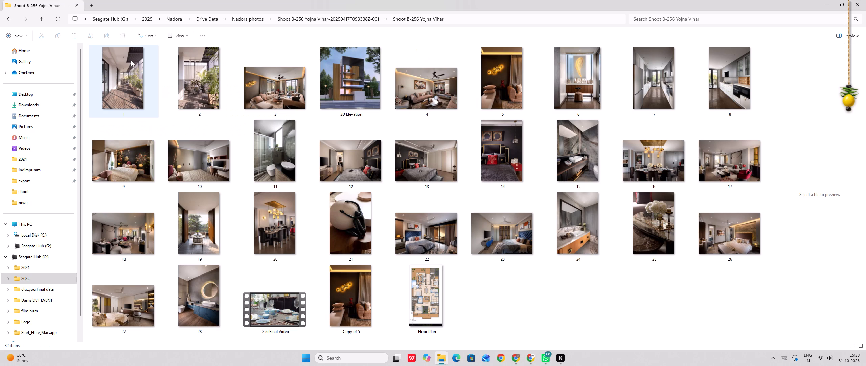
scroll(328, 241, "down", 3)
left_click(519, 317)
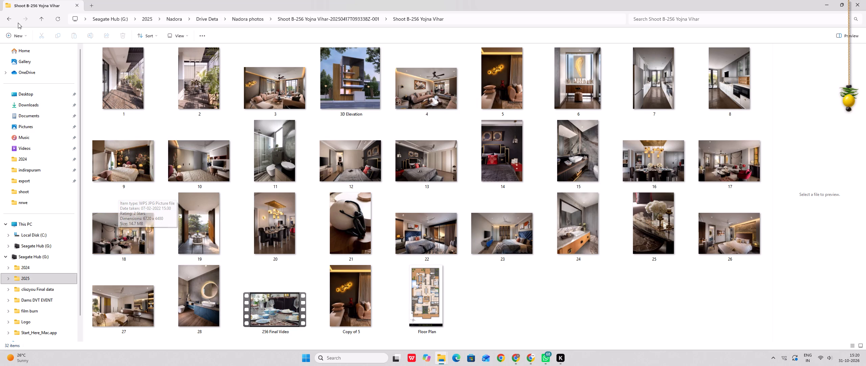
left_click(8, 22)
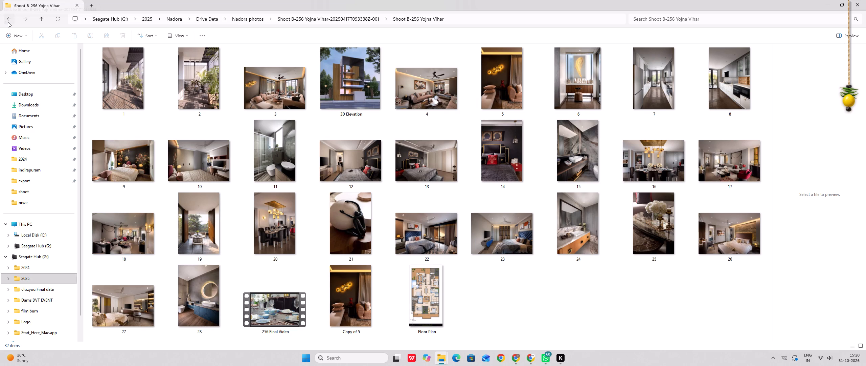
left_click(7, 20)
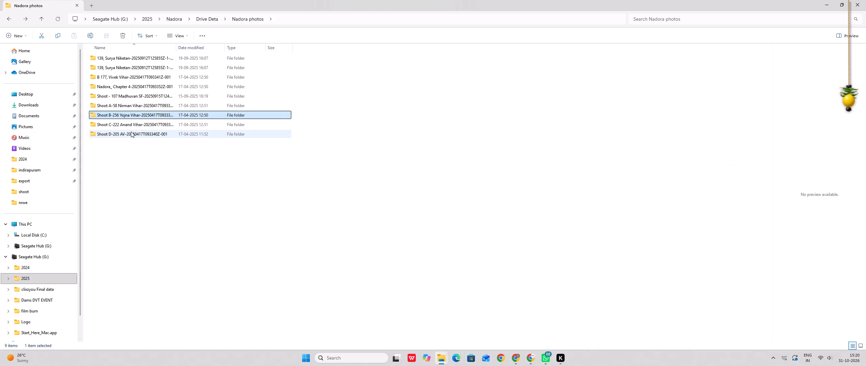
double_click(131, 127)
double_click(122, 61)
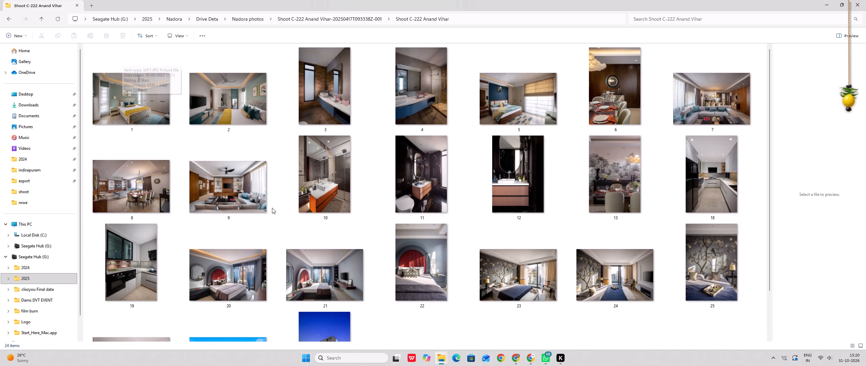
scroll(275, 208, "down", 2)
scroll(275, 208, "up", 1)
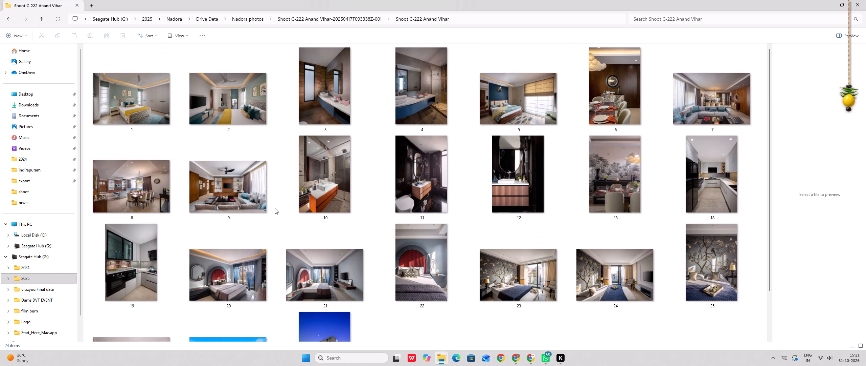
Switch to Chrome, open the nadorahomes Instagram profile in a new tab, and review which interior images are already posted.
left_click(517, 359)
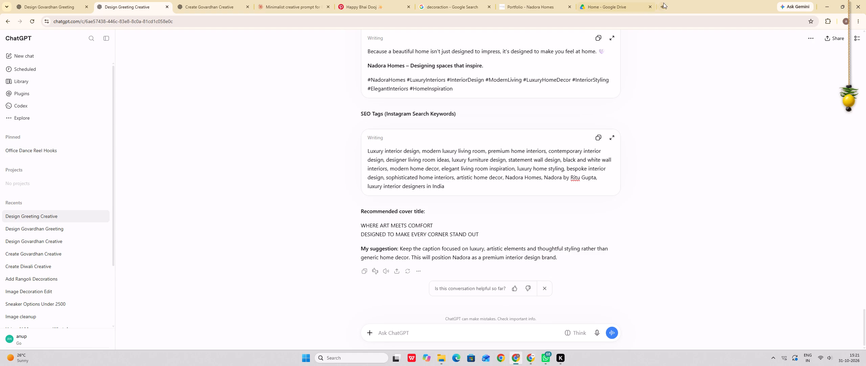
left_click(666, 8)
left_click(854, 37)
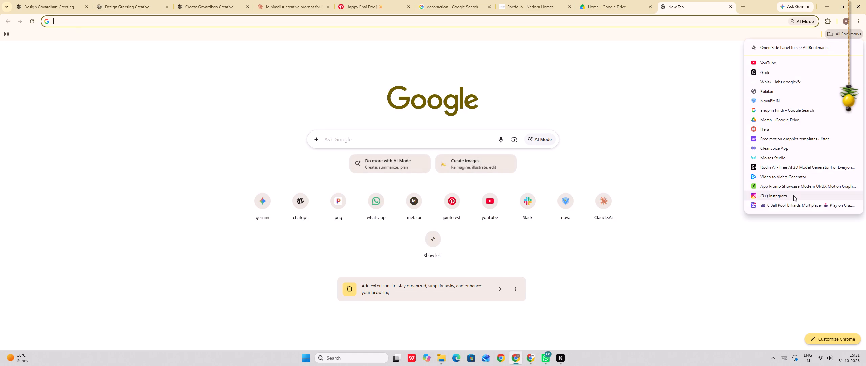
left_click(794, 197)
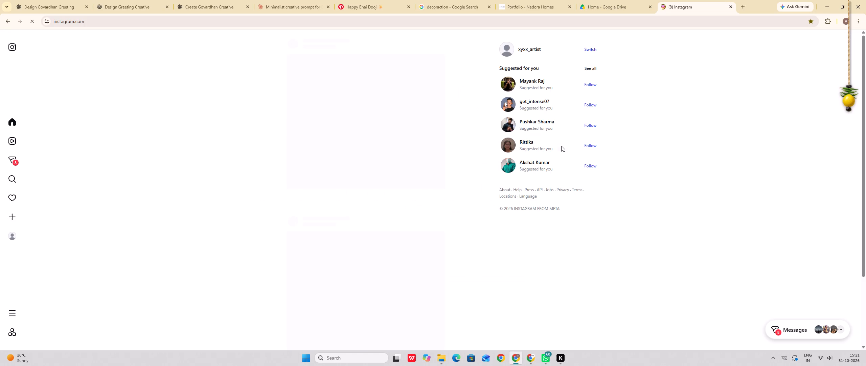
left_click(14, 175)
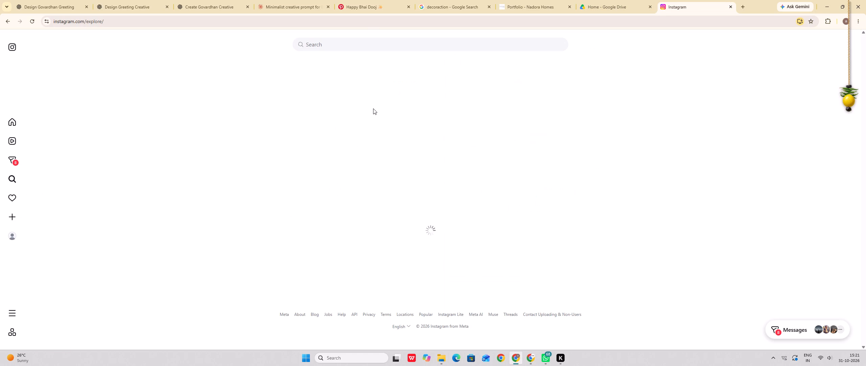
left_click(357, 44)
left_click(354, 83)
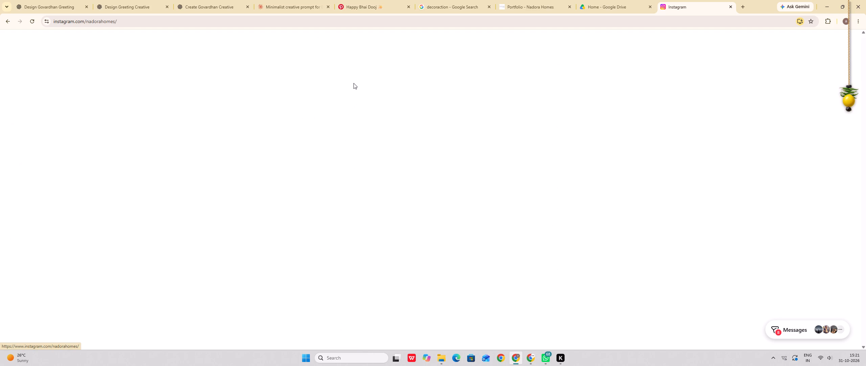
scroll(380, 218, "down", 4)
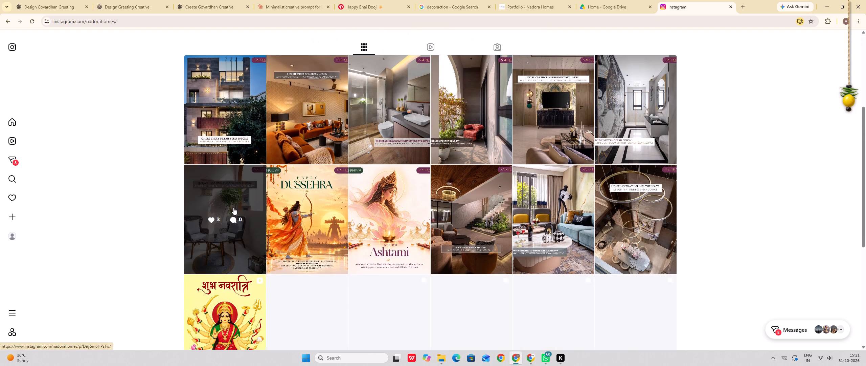
scroll(129, 219, "down", 1)
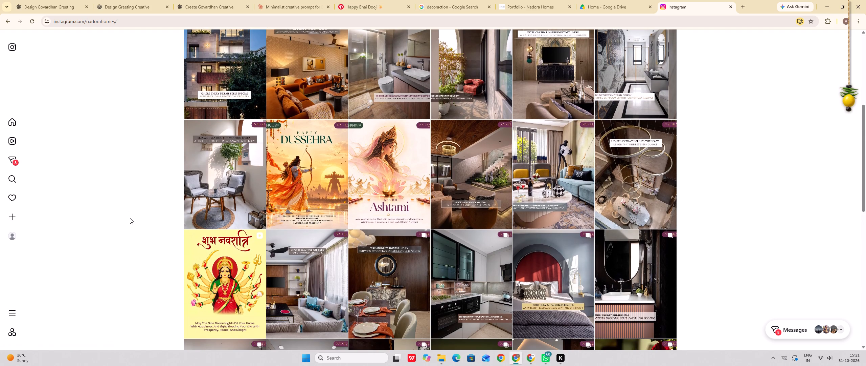
scroll(130, 218, "down", 3)
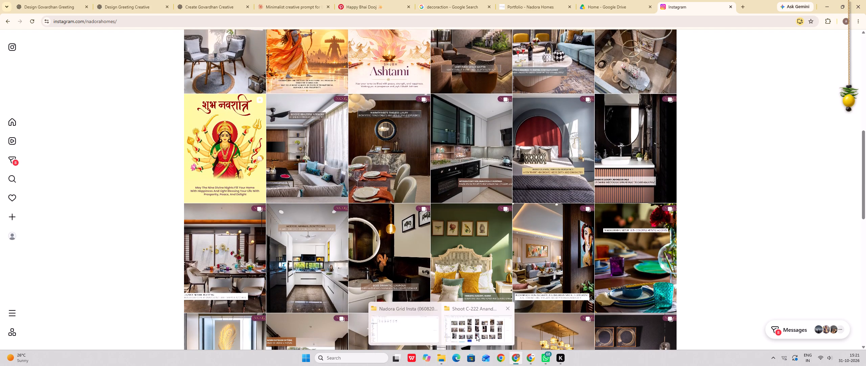
Compare the Anand Vihar shoot photos with the published Instagram posts, previewing bathroom photos 11 and 10 and blue-wall bedroom photo 5.
left_click(477, 331)
scroll(394, 245, "down", 1)
scroll(394, 245, "up", 1)
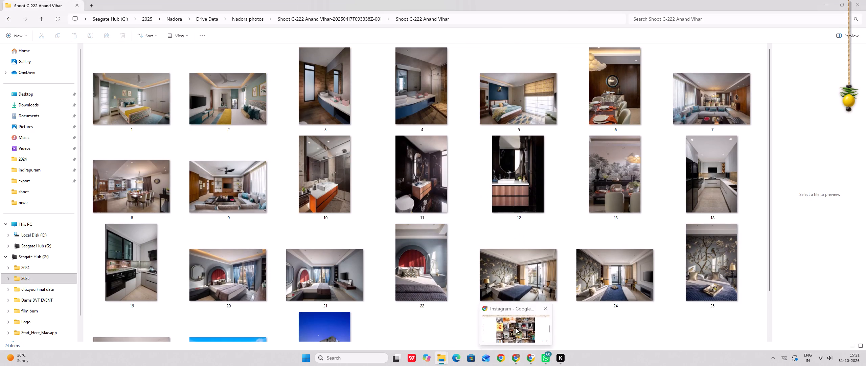
left_click(516, 328)
scroll(401, 266, "up", 1)
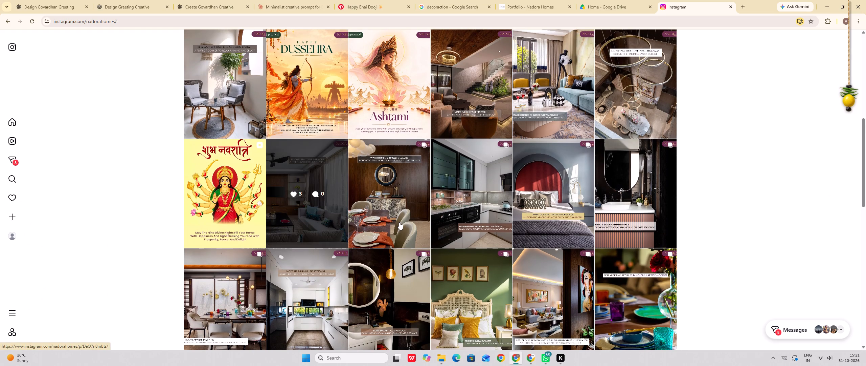
scroll(399, 222, "down", 1)
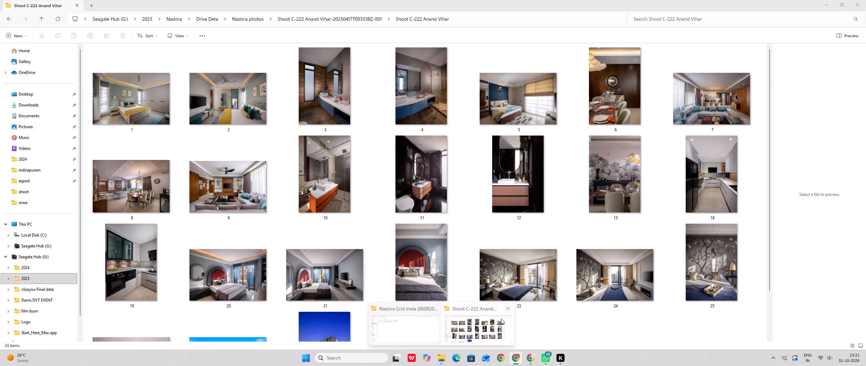
left_click(484, 318)
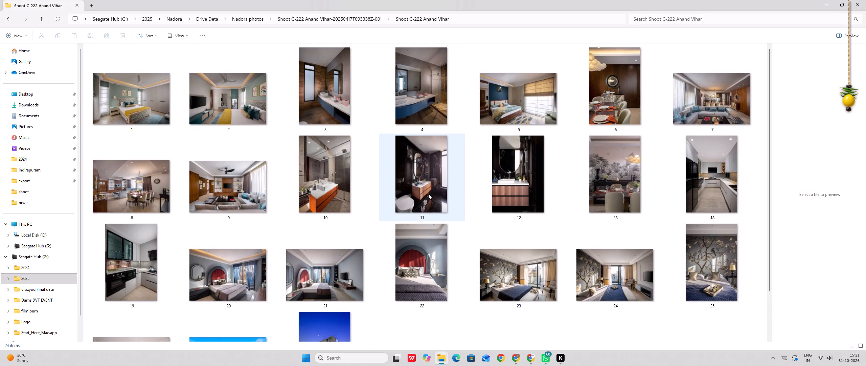
left_click(428, 194)
left_click(340, 183)
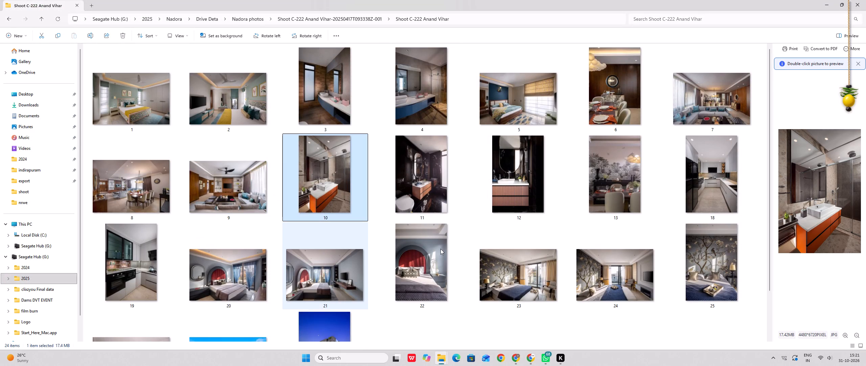
left_click(541, 107)
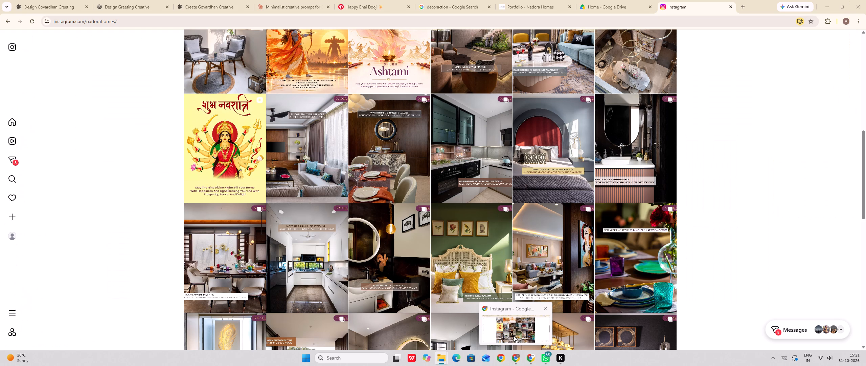
Check the carousel images of the red-arch bedroom Instagram post against the Anand Vihar shoot photos.
left_click(514, 336)
double_click(548, 185)
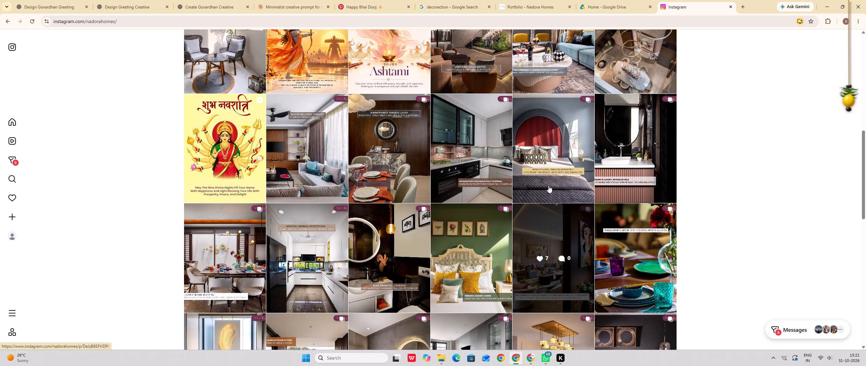
triple_click(458, 188)
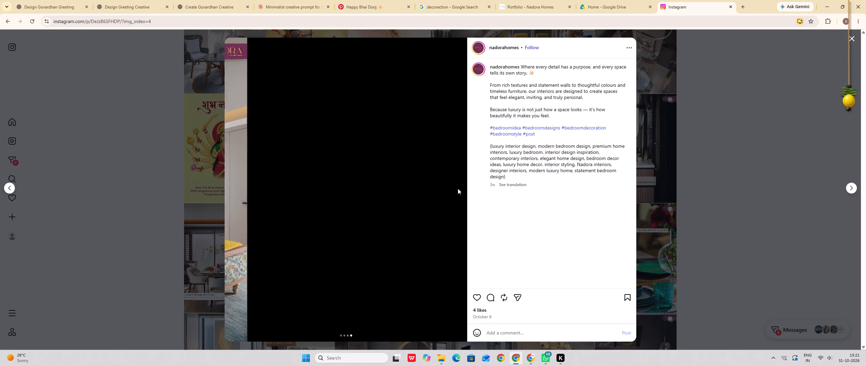
left_click(745, 198)
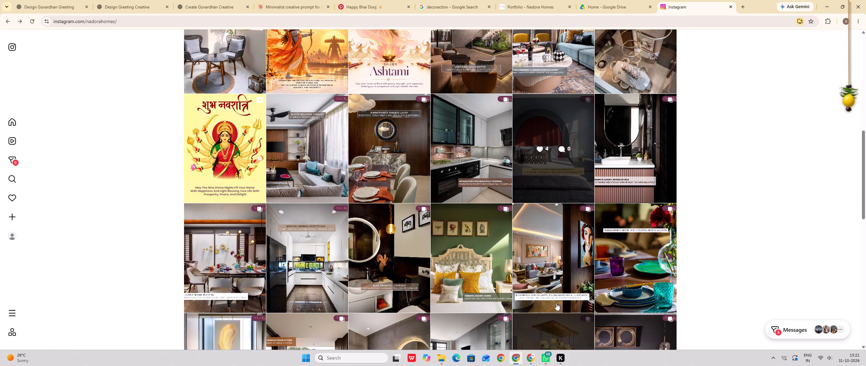
left_click(746, 182)
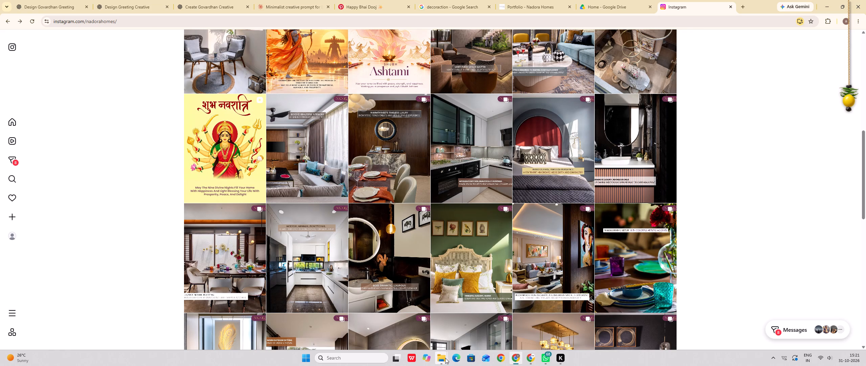
left_click(474, 324)
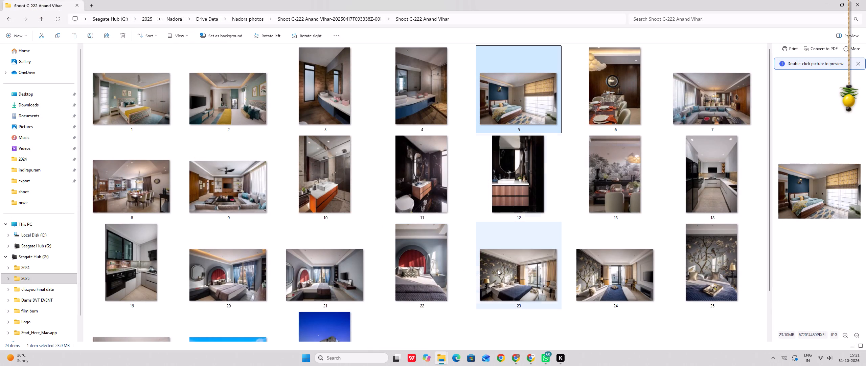
Switch to the Nadora Grid Insta design in Canva and add blank page 180 after the last page.
left_click(528, 361)
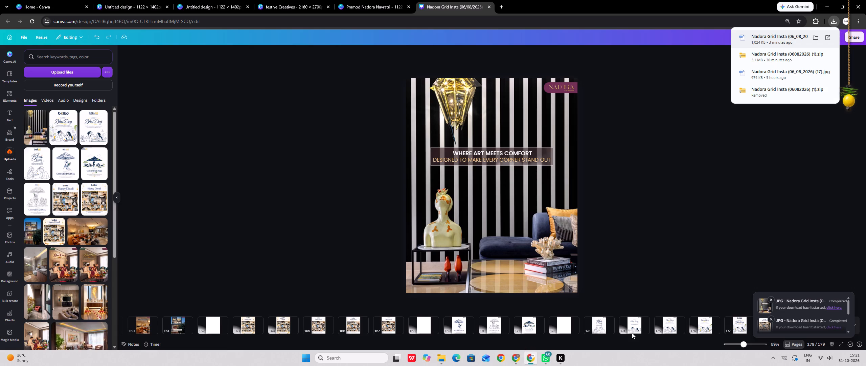
left_click(765, 242)
left_click(836, 328)
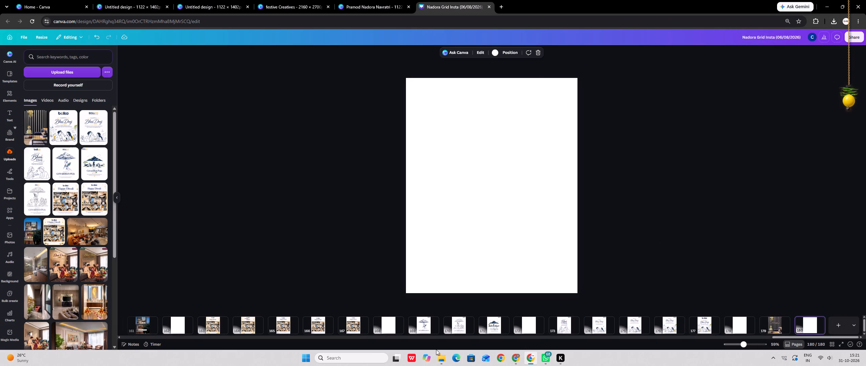
Bring blue-wall bedroom photo 5 from the Anand Vihar shoot folder into the Canva design.
left_click(478, 326)
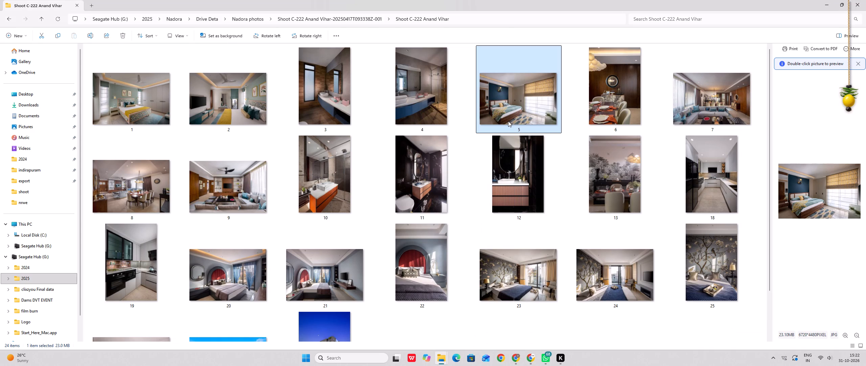
left_click_drag(507, 111, 514, 355)
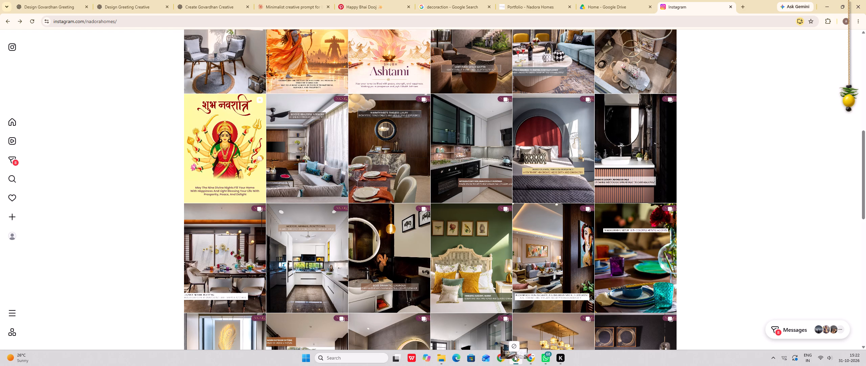
Add the blue-wall bedroom photo to blank page 180 of the Nadora Grid Insta design and set it as the background.
left_click_drag(514, 355, 472, 174)
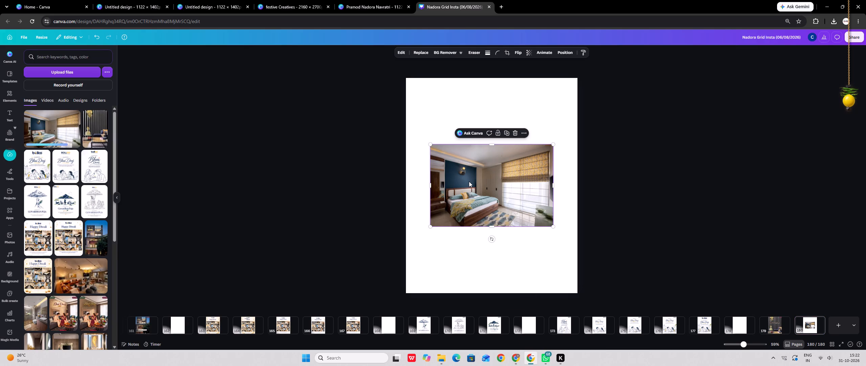
right_click(469, 181)
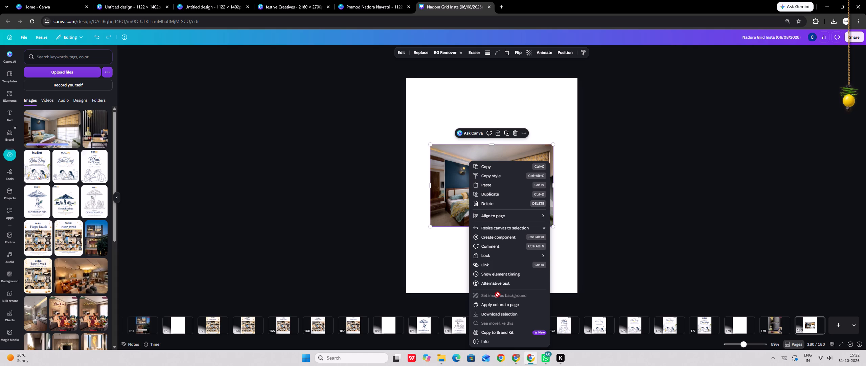
left_click(498, 297)
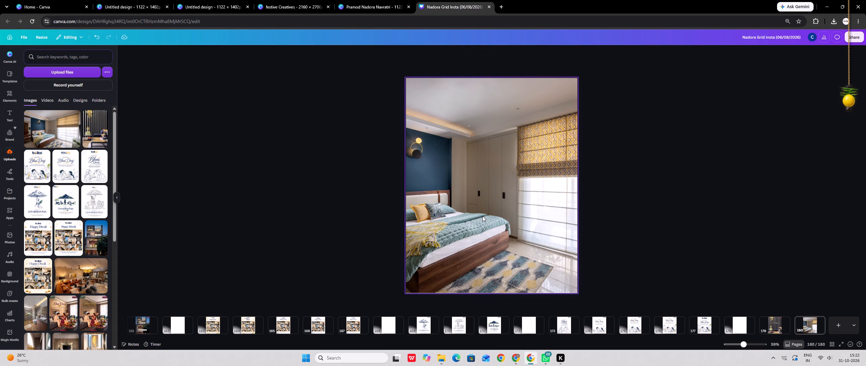
Reposition the bedroom photo within its crop so the page frames the whole bed, blue wall and wardrobe.
double_click(482, 216)
left_click_drag(476, 219, 579, 224)
left_click(801, 195)
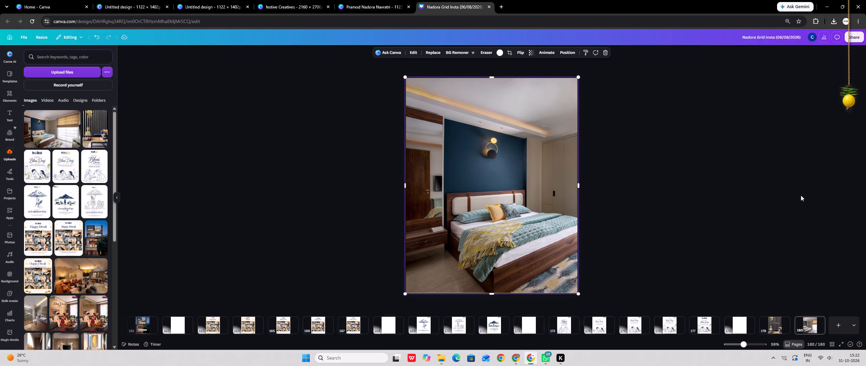
double_click(508, 202)
left_click_drag(527, 211, 490, 216)
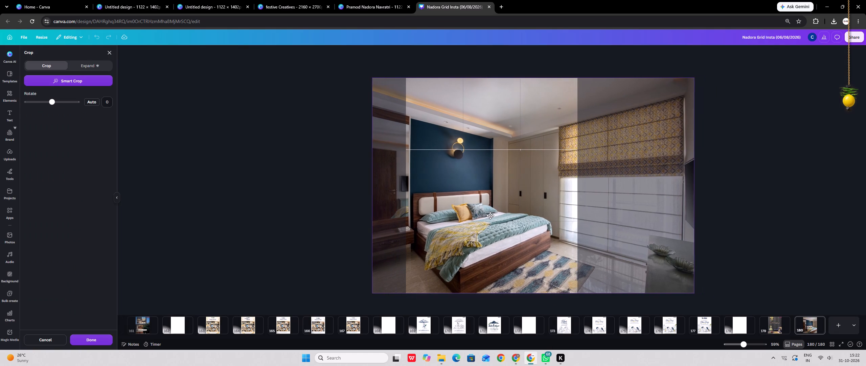
left_click_drag(490, 216, 488, 217)
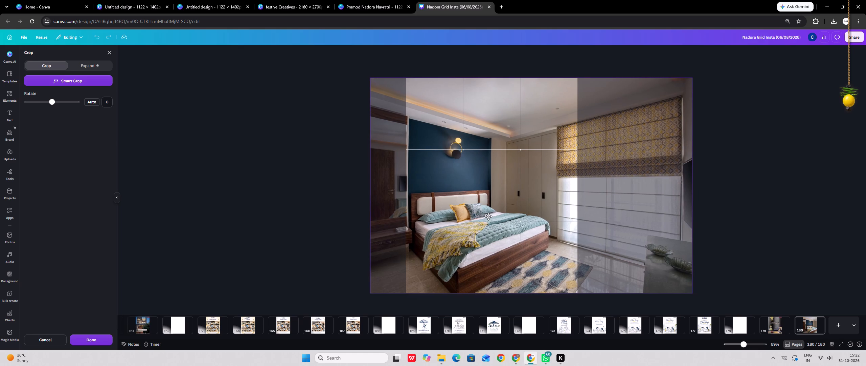
left_click_drag(488, 217, 488, 217)
left_click(277, 221)
left_click(277, 221)
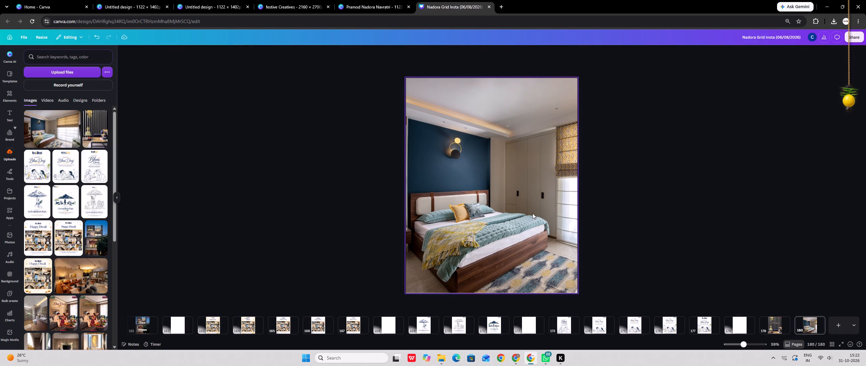
Nudge the bedroom photo slightly left within its crop to trim the strip beside the blue wall.
double_click(524, 209)
key("Left")
key("Left")
key("Left")
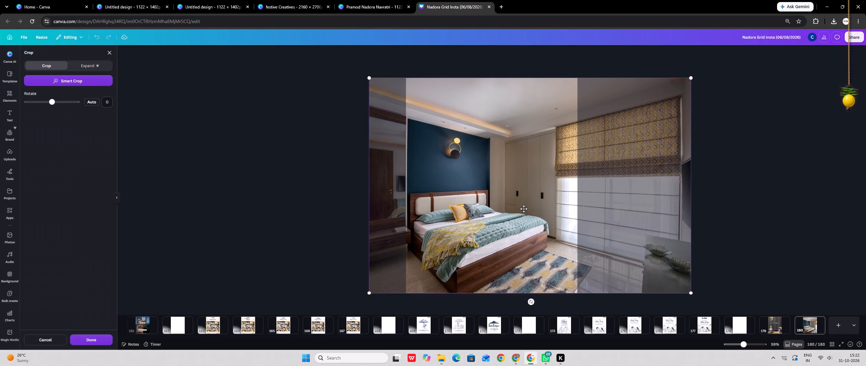
key("Left")
key("Left")
key("Left")
key("Left")
key("Left")
key("Left")
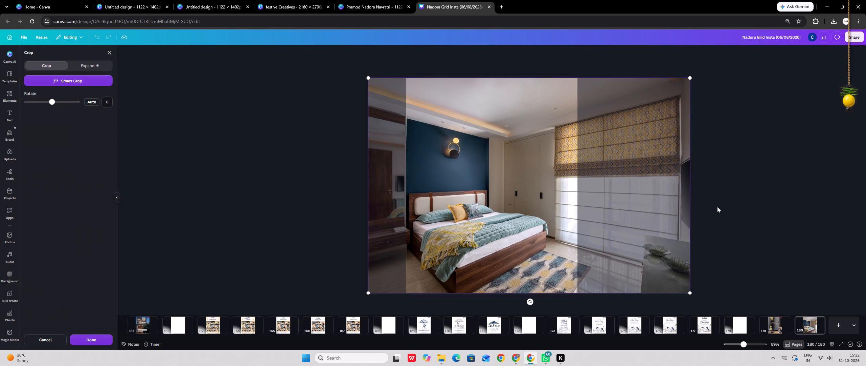
double_click(733, 205)
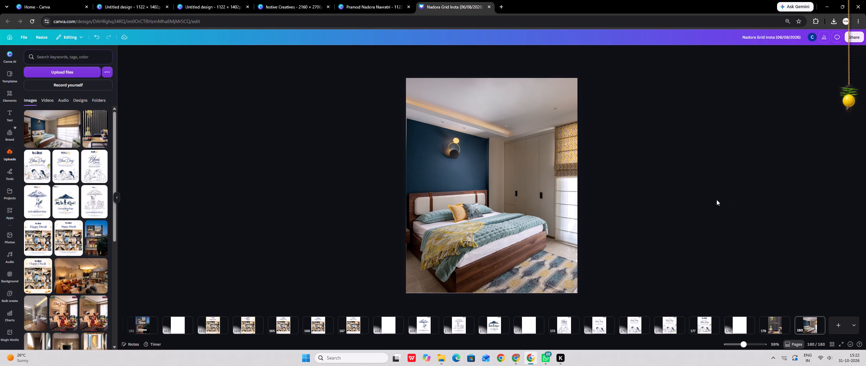
Copy the Nadora logo tag from page 179 and paste it at the same upper corner of bedroom page 180.
left_click(771, 322)
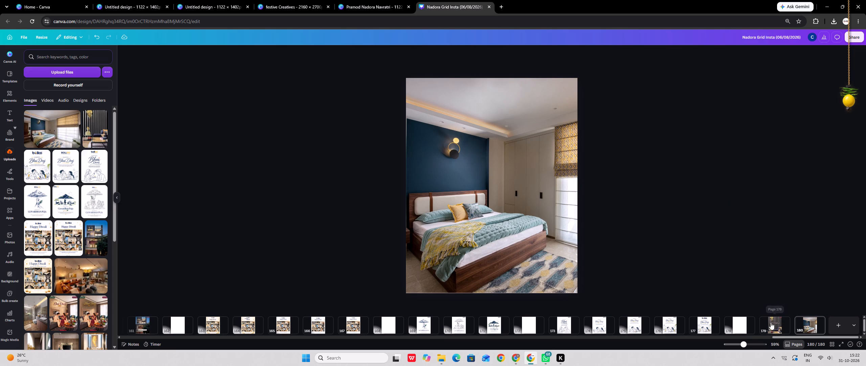
left_click_drag(621, 84, 566, 86)
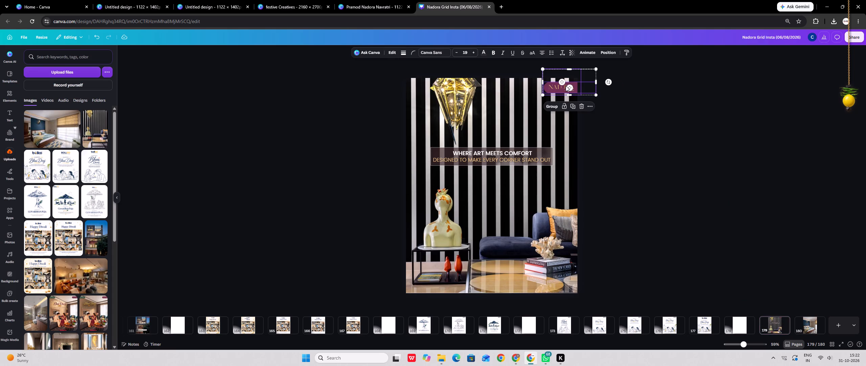
key("ctrl+c")
left_click_drag(679, 176, 679, 182)
left_click(808, 325)
key("ctrl+v")
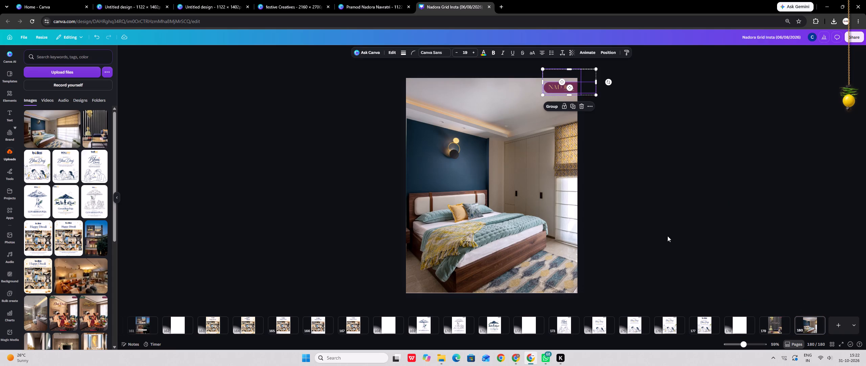
Look back through the earlier pages of the Nadora Grid Insta design and open page 129.
double_click(698, 205)
scroll(358, 324, "up", 5)
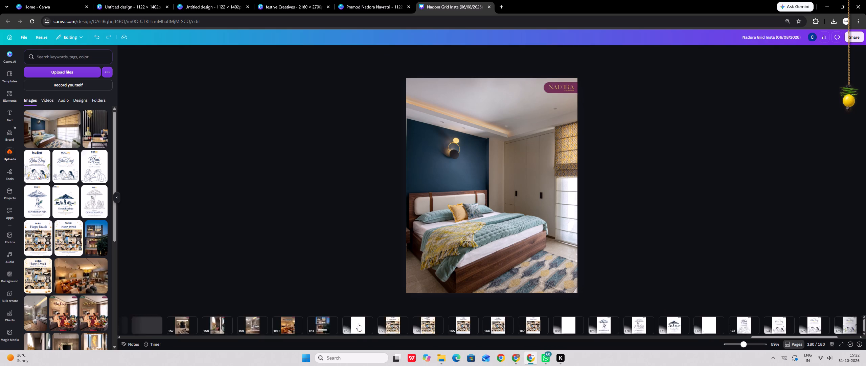
scroll(358, 324, "up", 11)
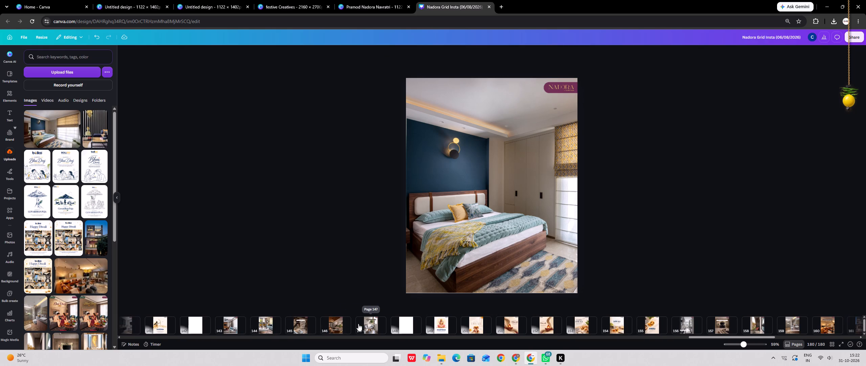
scroll(358, 324, "up", 16)
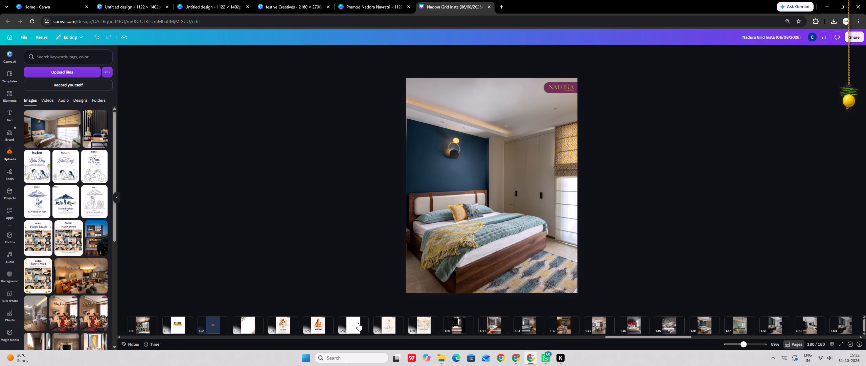
left_click(454, 321)
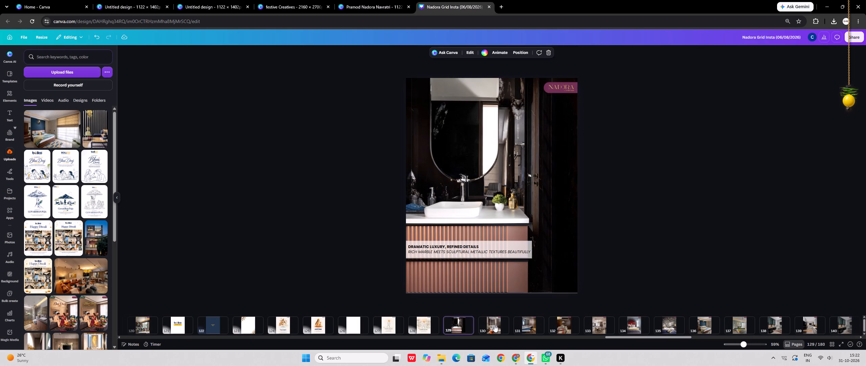
Copy the two-line caption with its translucent strip from bathroom page 130 and paste it onto bedroom page 180.
left_click(494, 325)
left_click_drag(616, 243, 473, 255)
key("ctrl+c")
scroll(488, 326, "down", 7)
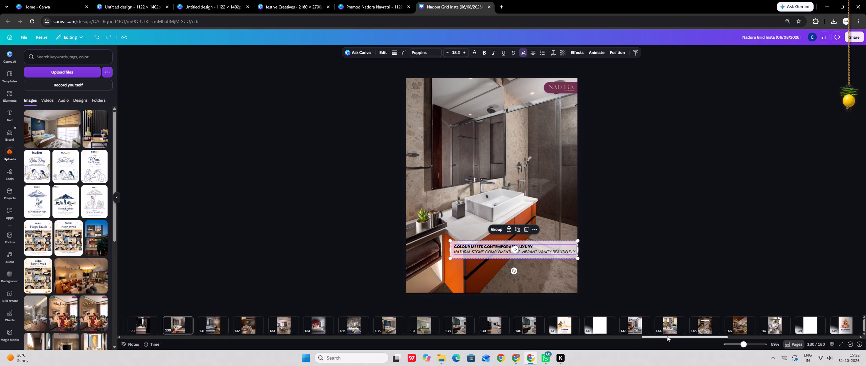
left_click_drag(667, 336, 822, 330)
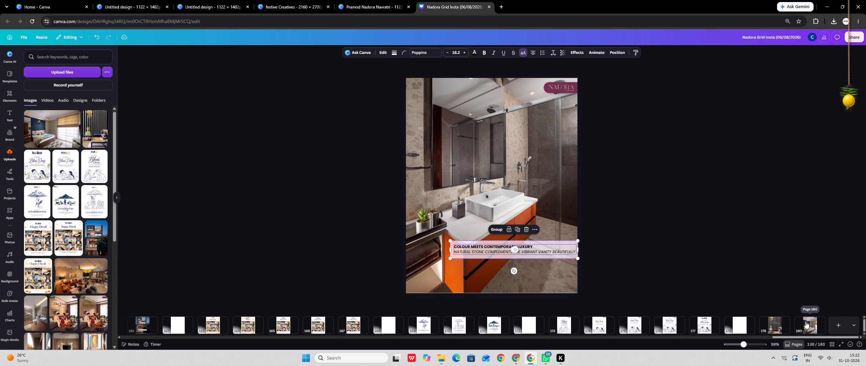
left_click(805, 321)
key("ctrl+v")
left_click(736, 248)
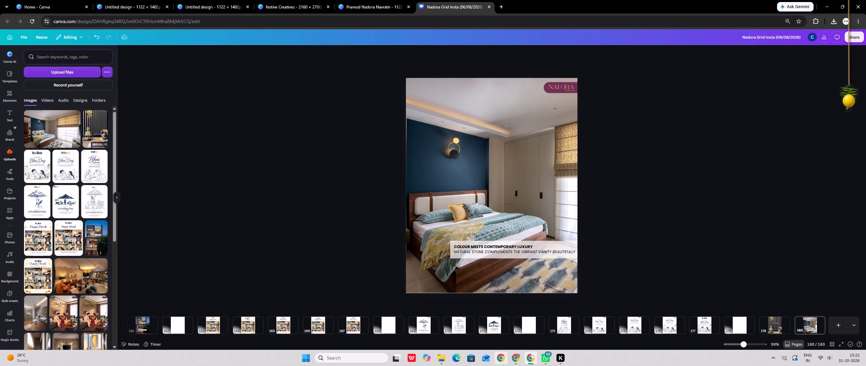
Switch to the Nadora Homes Instagram profile and look at its interior posts for reference.
left_click(513, 360)
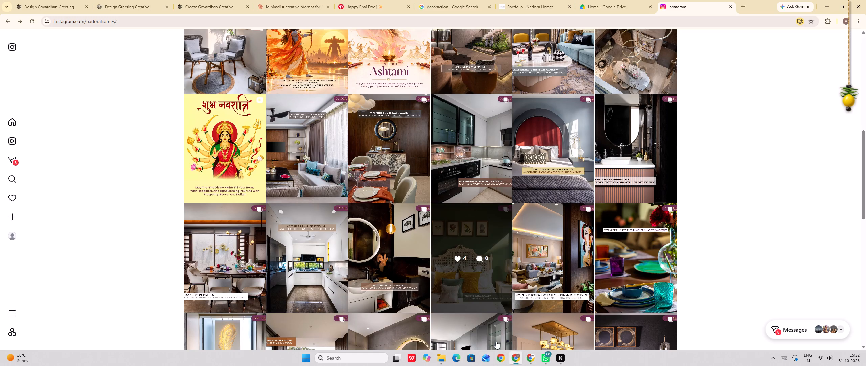
left_click(459, 323)
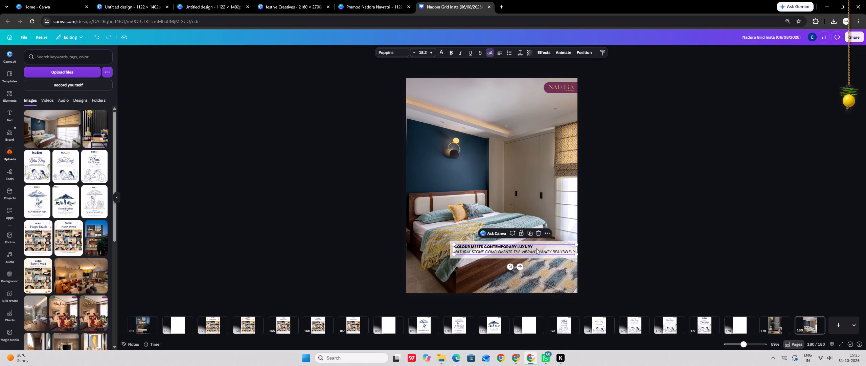
Replace the first caption line on bedroom page 180 with "Designed for Rest, Styled for Living", keeping the second line on its own row.
left_click(538, 246)
left_click_drag(537, 246, 451, 247)
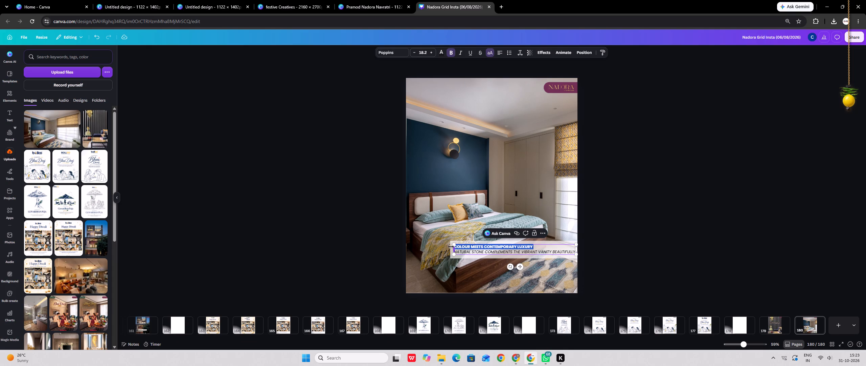
key("ctrl+v")
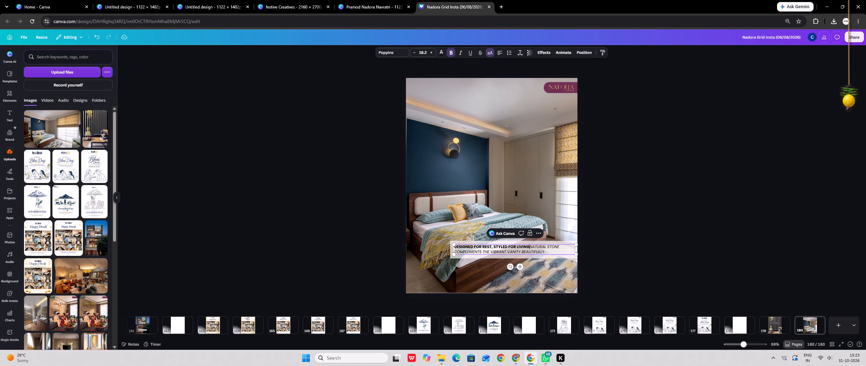
key("Return")
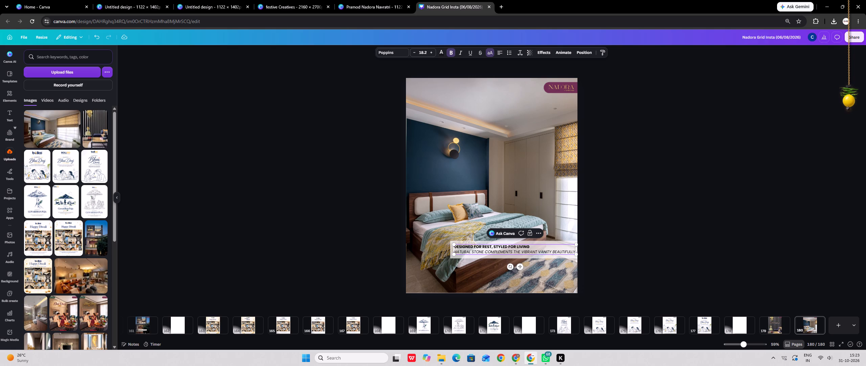
Copy "A Perfect Blend of Warmth & Luxury" from the ChatGPT suggestions and paste it over the caption's second line in Canva.
left_click_drag(574, 251, 453, 252)
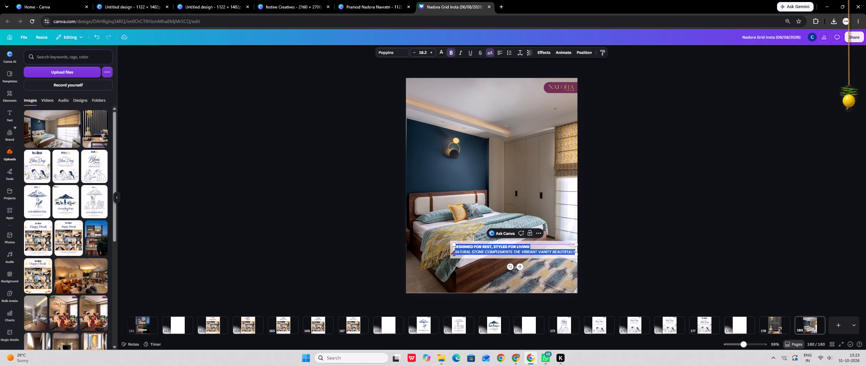
left_click_drag(453, 252, 455, 252)
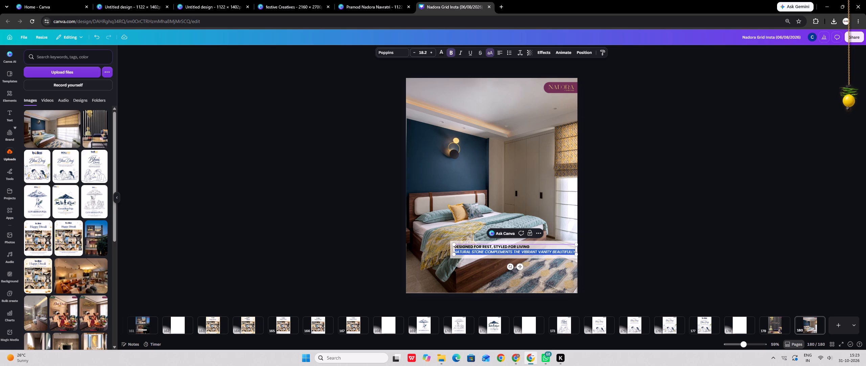
left_click_drag(455, 252, 455, 252)
left_click(512, 360)
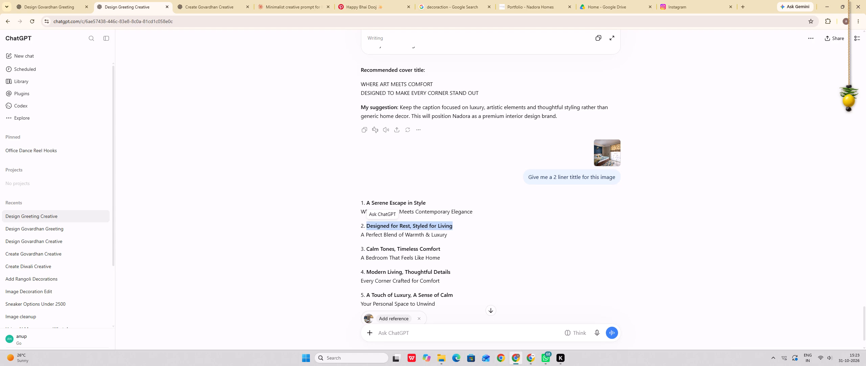
left_click_drag(356, 237, 449, 235)
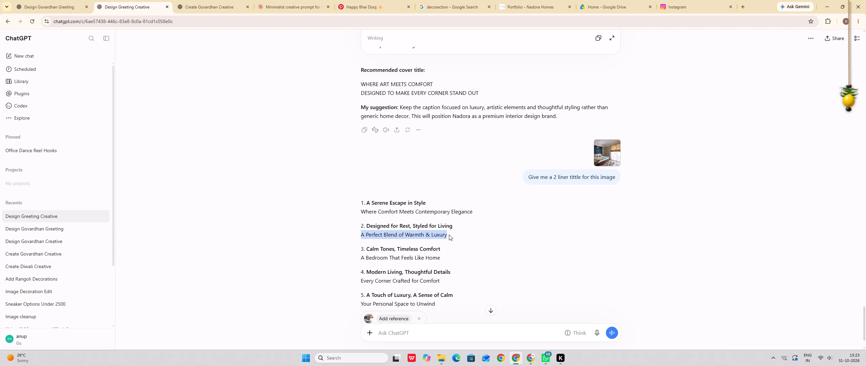
key("ctrl+c")
left_click(527, 359)
key("ctrl+v")
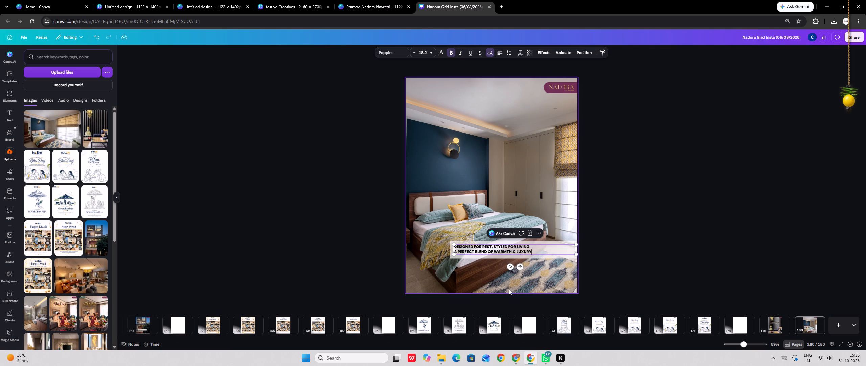
left_click(643, 251)
Remove the bold from the caption's second line, "A Perfect Blend of Warmth & Luxury", keeping it in uppercase.
double_click(537, 250)
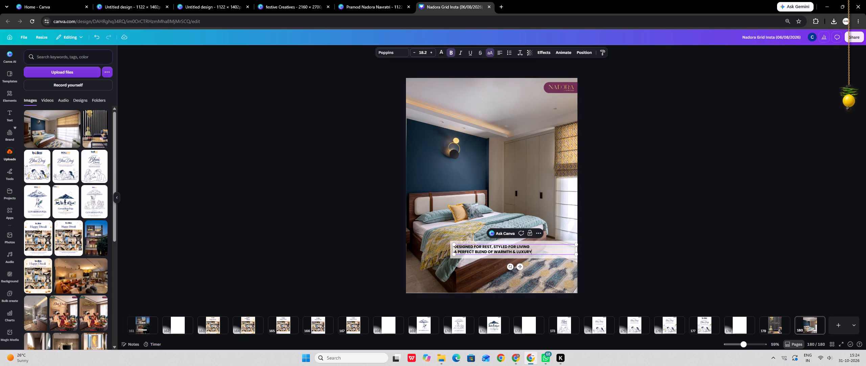
left_click_drag(537, 249, 455, 251)
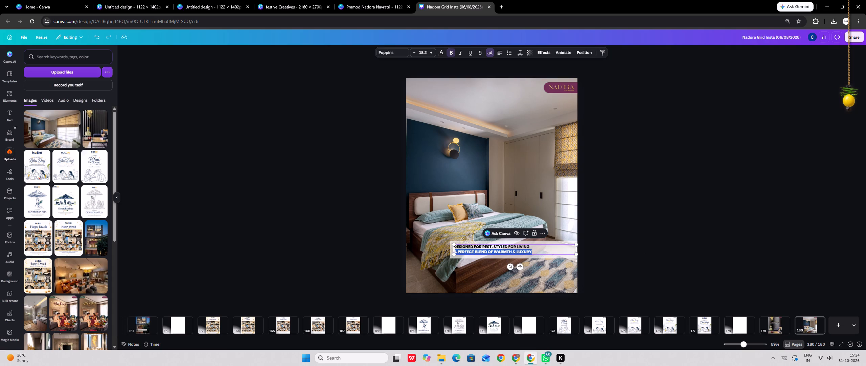
left_click(491, 53)
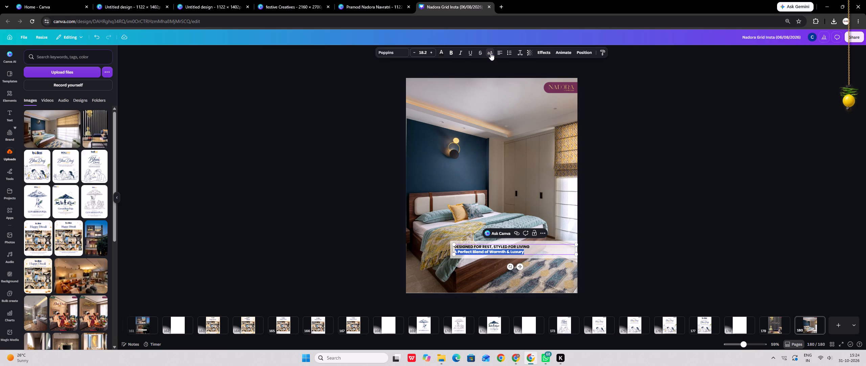
left_click(491, 53)
left_click(450, 51)
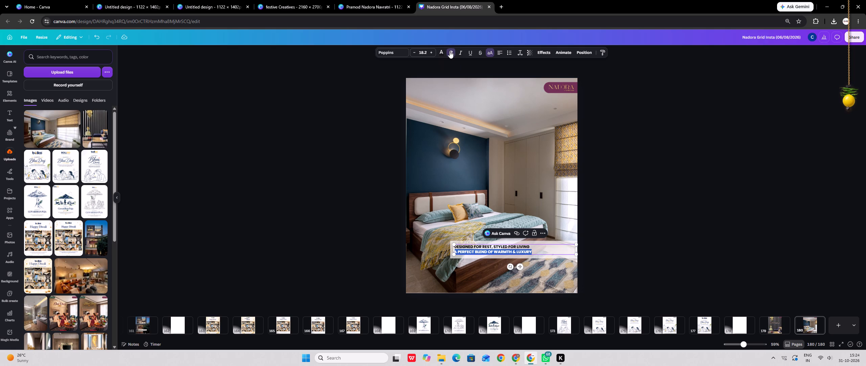
left_click(450, 51)
double_click(669, 179)
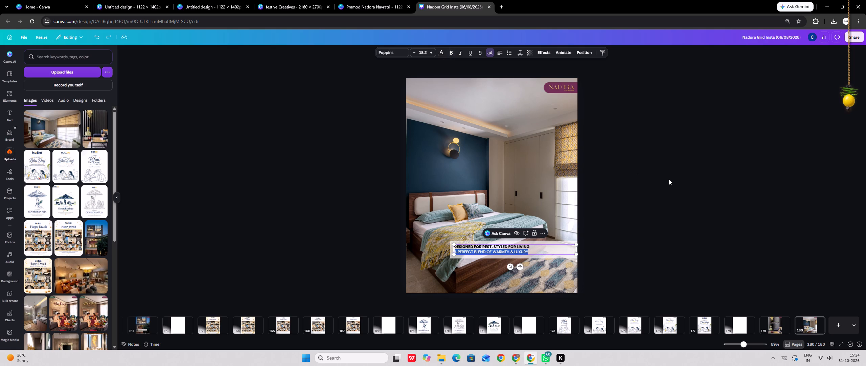
Narrow the caption's text box and its translucent white backing from the right side to fit the new two-line text.
left_click_drag(487, 232, 510, 250)
left_click(657, 225)
left_click(562, 249)
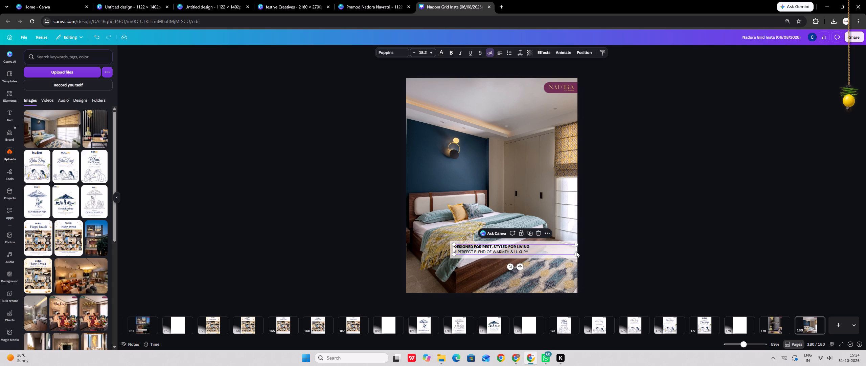
left_click_drag(576, 249, 533, 251)
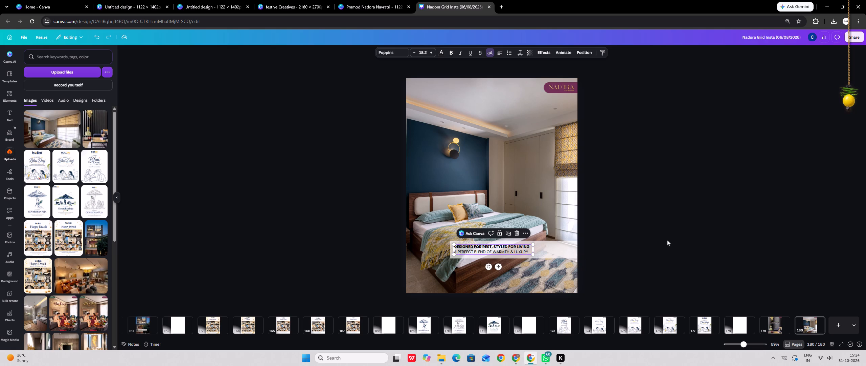
left_click(667, 240)
left_click(546, 251)
left_click_drag(576, 250, 546, 250)
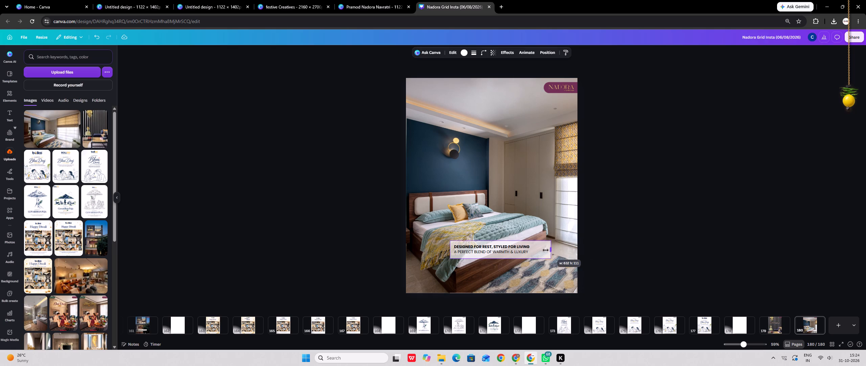
left_click_drag(546, 250, 533, 251)
left_click(638, 237)
Move the caption text and its white backing together to the right edge of the bedroom photo.
left_click_drag(478, 236, 505, 256)
left_click_drag(521, 250, 551, 250)
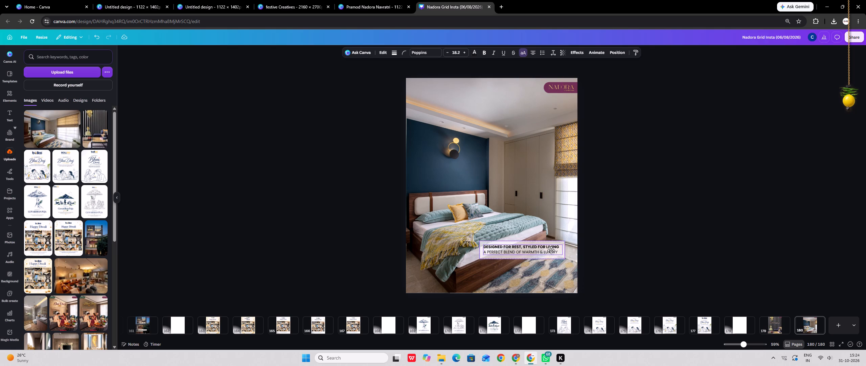
left_click_drag(551, 250, 565, 251)
left_click(691, 253)
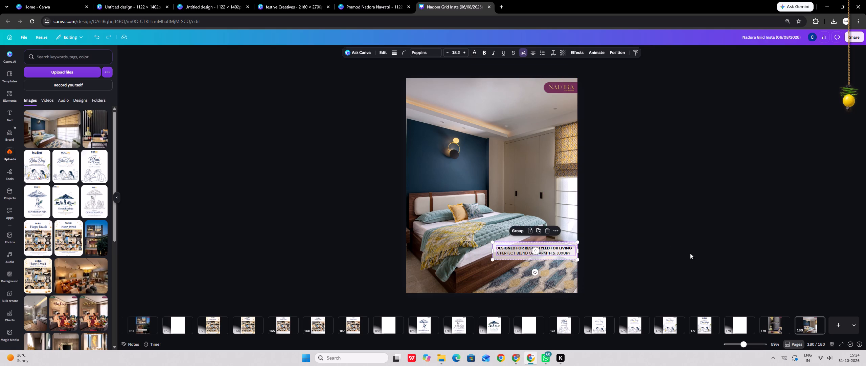
Select the translucent white backing behind the caption and check its fit against the photo's right edge.
scroll(617, 260, "up", 2, "ctrl")
scroll(646, 249, "down", 4)
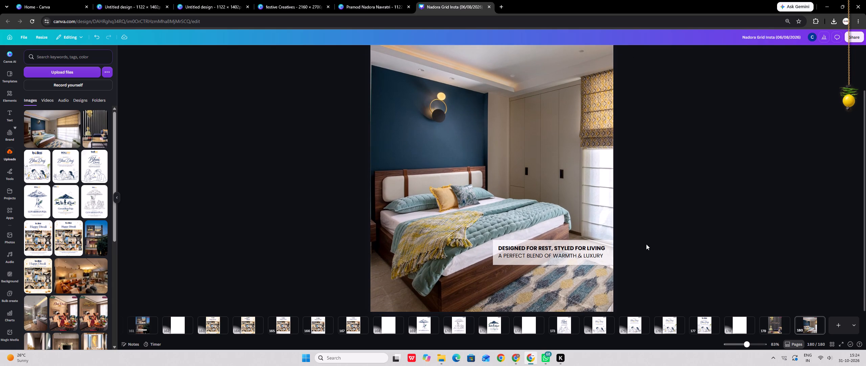
scroll(646, 244, "down", 3)
scroll(646, 242, "up", 1, "ctrl")
scroll(655, 242, "down", 4)
left_click(633, 252)
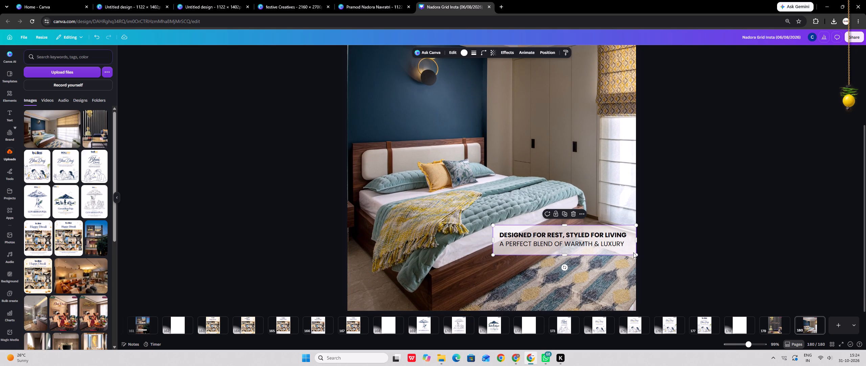
Nudge the translucent white box behind the bedroom title slightly left and stretch its right side past the page edge.
key("Left")
key("Left")
key("Left")
key("Left")
key("Left")
key("Left")
key("Left")
key("Left")
key("Left")
key("Left")
key("Left")
key("Left")
key("Left")
key("Left")
key("Left")
key("Left")
key("Left")
key("Left")
key("Left")
key("Left")
key("Left")
key("Left")
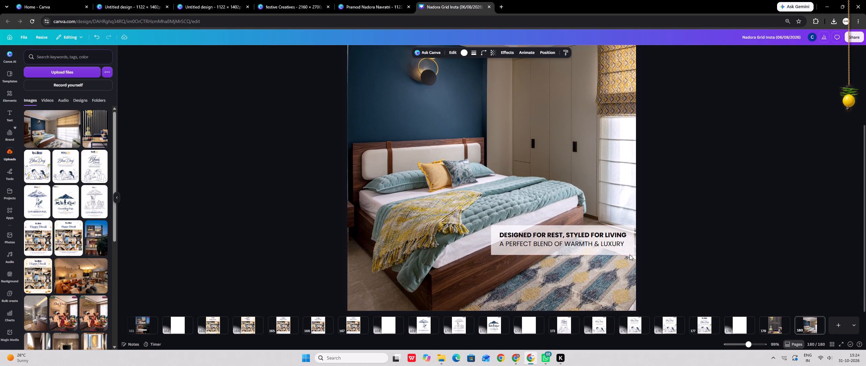
key("Right")
key("Right")
key("Right")
key("Right")
key("Right")
key("Right")
key("Right")
key("Right")
key("Right")
key("Right")
key("Right")
key("Right")
key("Right")
key("Right")
key("Right")
key("Right")
key("Right")
key("Right")
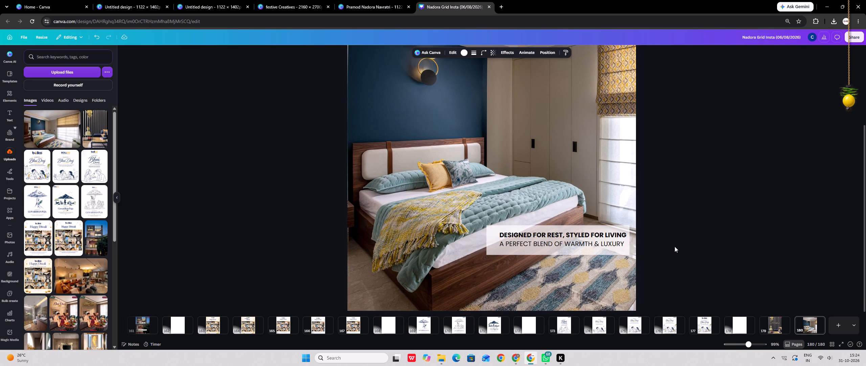
left_click(628, 253)
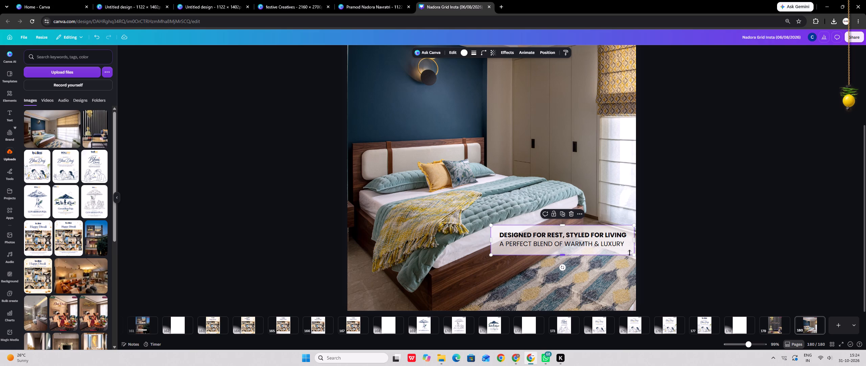
left_click_drag(635, 241, 647, 242)
left_click(687, 246)
Shift the two-line title text slightly left within its box and check it against the whole page.
left_click(578, 237)
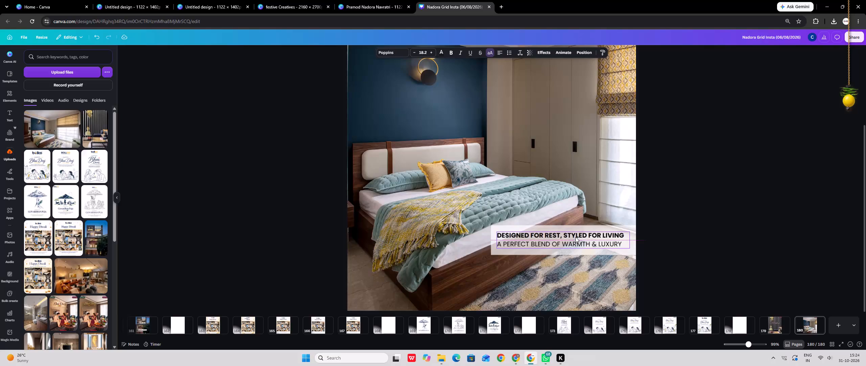
left_click(752, 225)
left_click(724, 222)
scroll(691, 233, "down", 3)
scroll(670, 215, "down", 1, "ctrl")
scroll(643, 230, "down", 2)
scroll(622, 240, "up", 1)
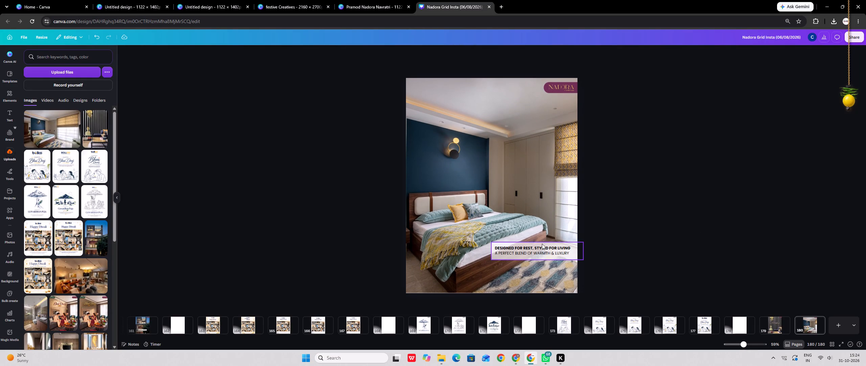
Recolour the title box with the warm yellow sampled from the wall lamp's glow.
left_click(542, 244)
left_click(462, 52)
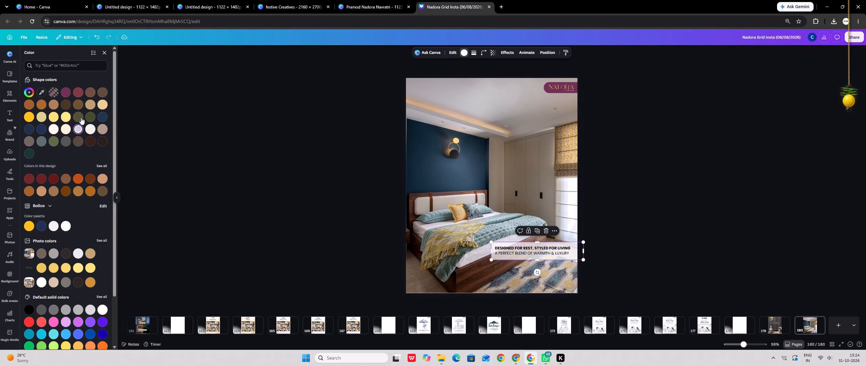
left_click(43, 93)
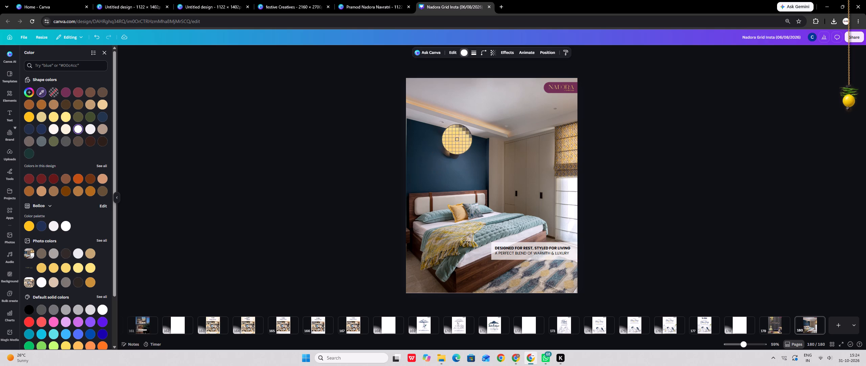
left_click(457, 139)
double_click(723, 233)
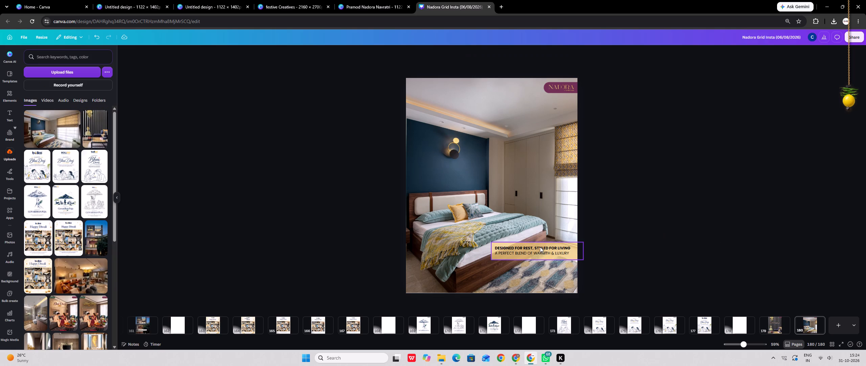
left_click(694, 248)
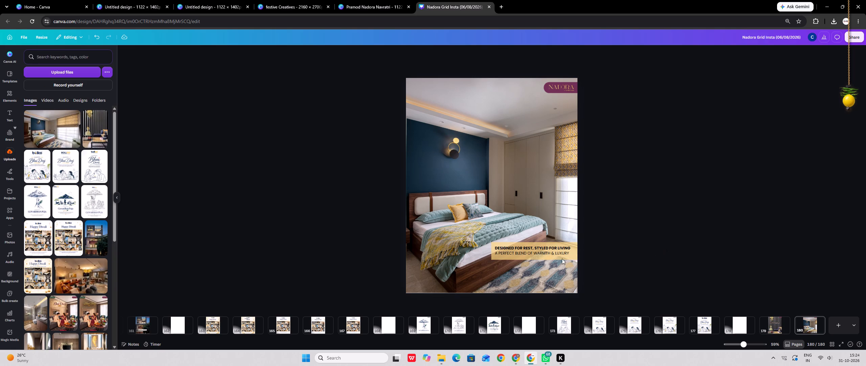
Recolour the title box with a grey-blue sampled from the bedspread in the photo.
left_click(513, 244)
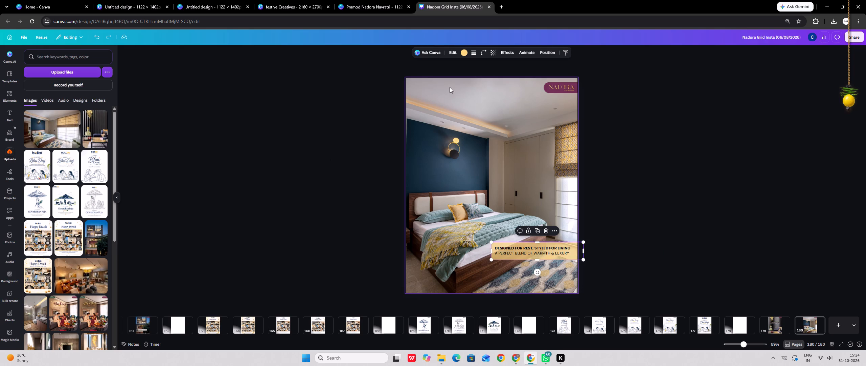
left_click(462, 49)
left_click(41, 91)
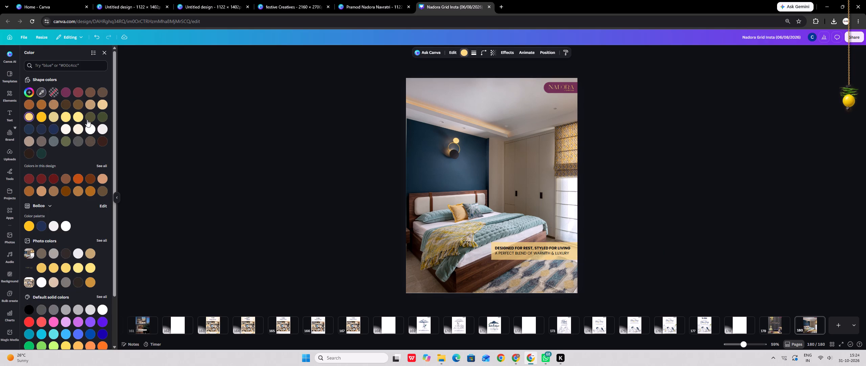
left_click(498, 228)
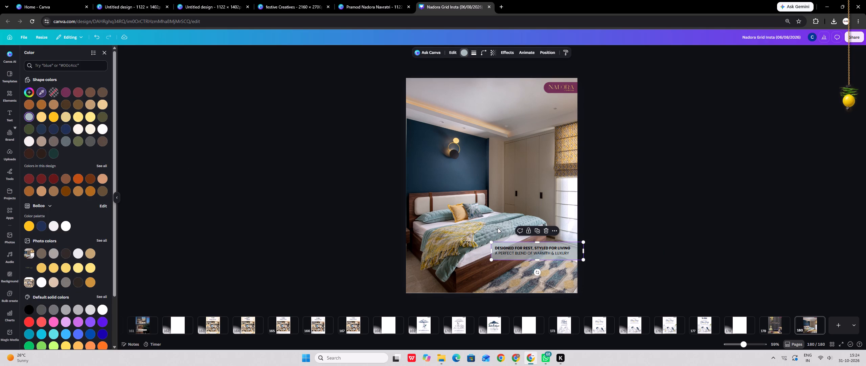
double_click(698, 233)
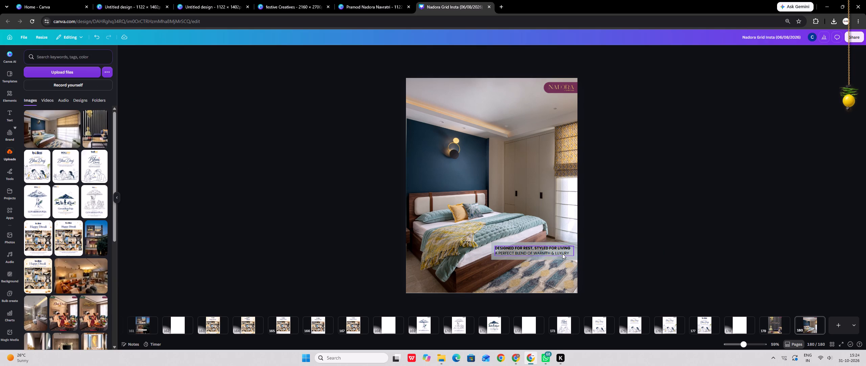
Recolour the title text with the dark brown sampled from the wooden bed frame.
left_click(560, 251)
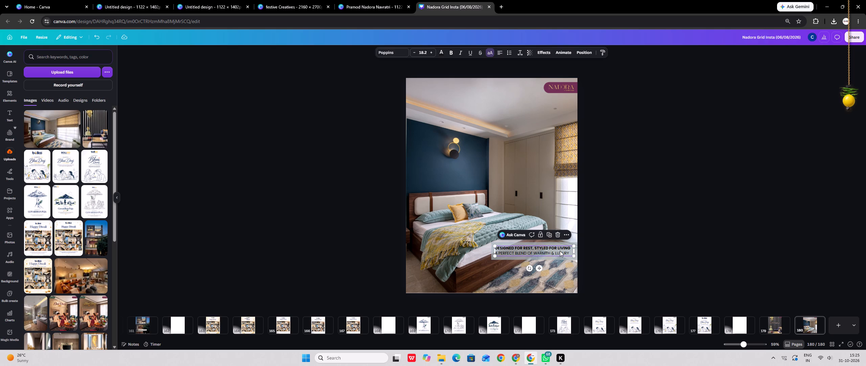
left_click(441, 56)
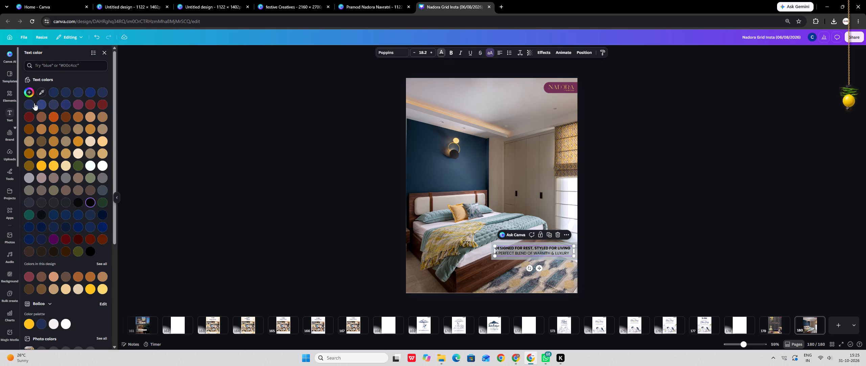
left_click(39, 93)
left_click(467, 273)
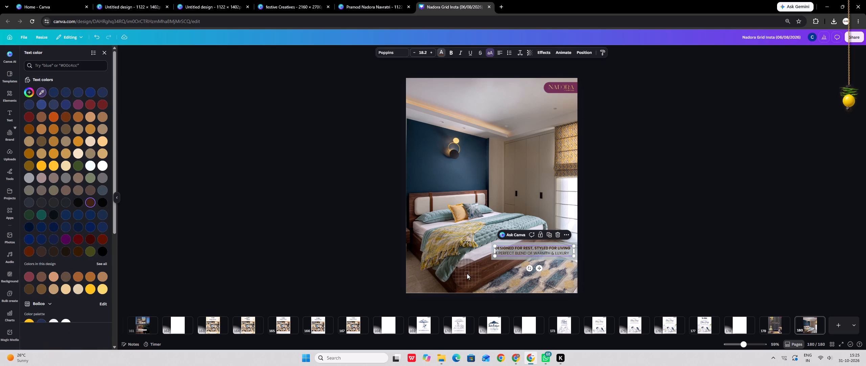
Make the title's second line, "A PERFECT BLEND OF WARMTH & LUXURY", white.
left_click(519, 251)
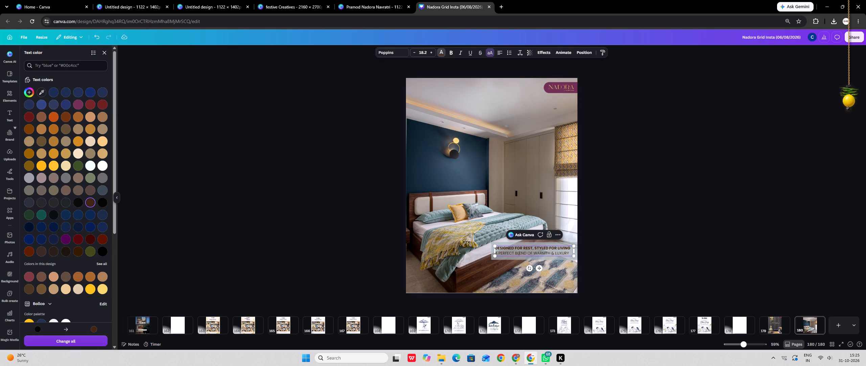
left_click_drag(570, 251, 534, 251)
left_click_drag(534, 251, 495, 251)
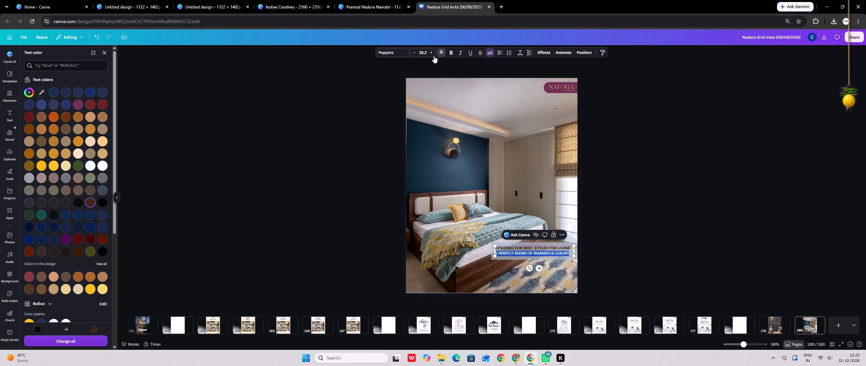
left_click(101, 166)
left_click(564, 189)
left_click(649, 227)
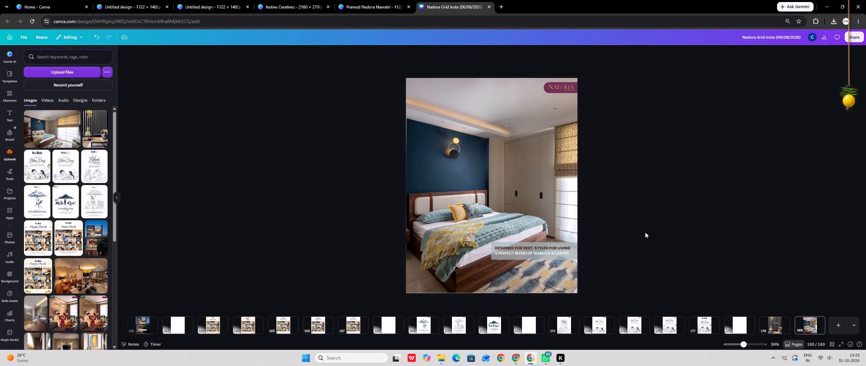
Recolour the title box with the tan sampled from the mustard cushion on the bed.
left_click(645, 232)
scroll(605, 249, "up", 3, "ctrl")
scroll(605, 249, "down", 5, "ctrl")
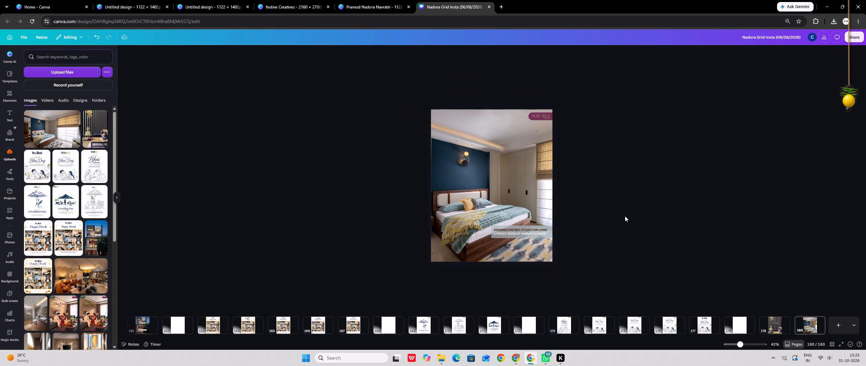
left_click(625, 216)
scroll(608, 229, "up", 2, "ctrl")
left_click(544, 243)
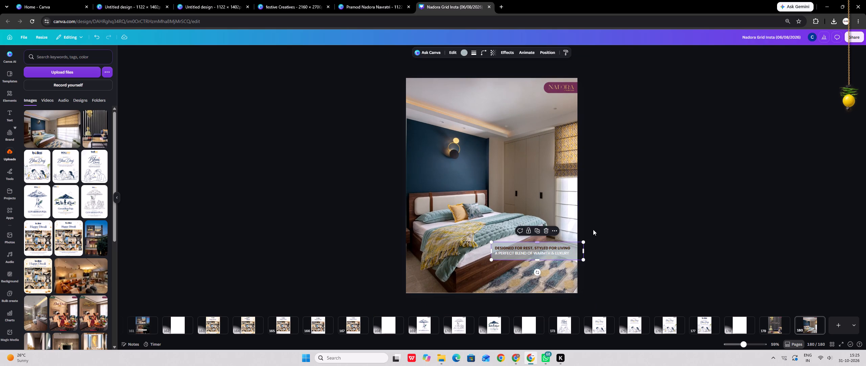
scroll(593, 229, "up", 1, "ctrl")
scroll(594, 229, "down", 1, "ctrl")
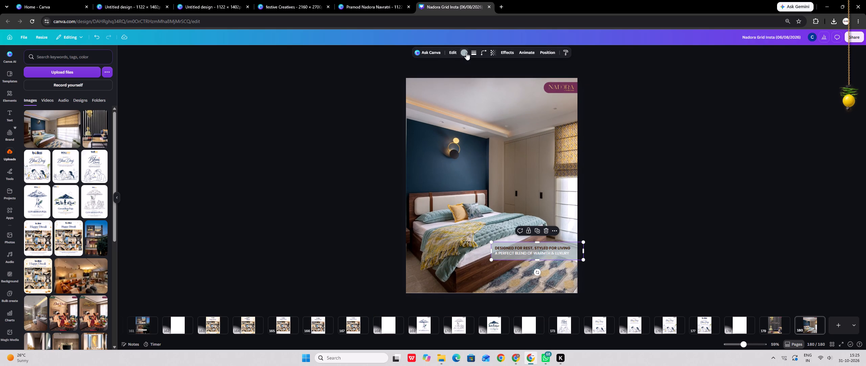
left_click(464, 53)
left_click(42, 92)
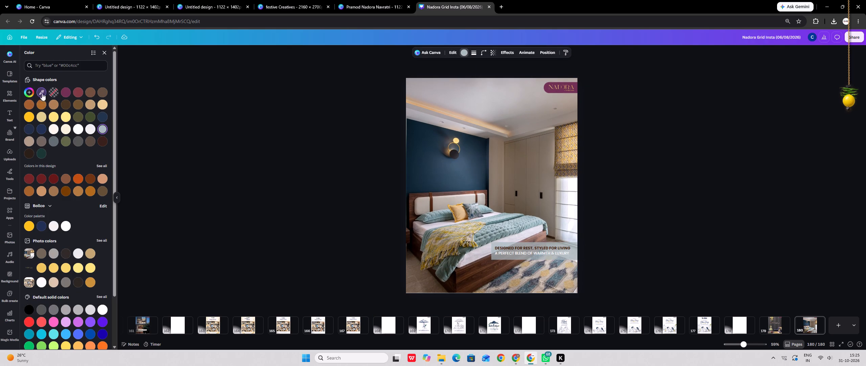
left_click(459, 214)
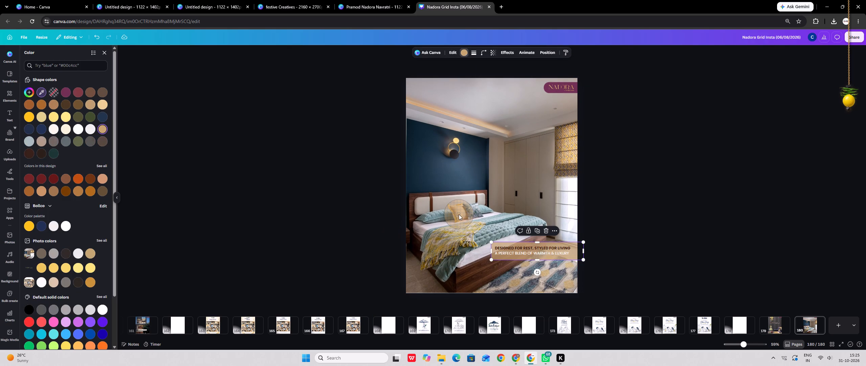
double_click(697, 239)
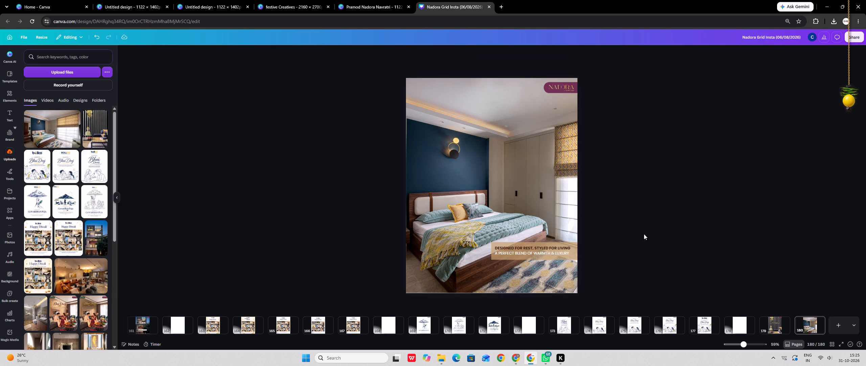
Recolour the title's first line, "DESIGNED FOR REST, STYLED FOR LIVING", with the maroon sampled from the Nadora logo's background.
double_click(556, 245)
left_click(560, 248)
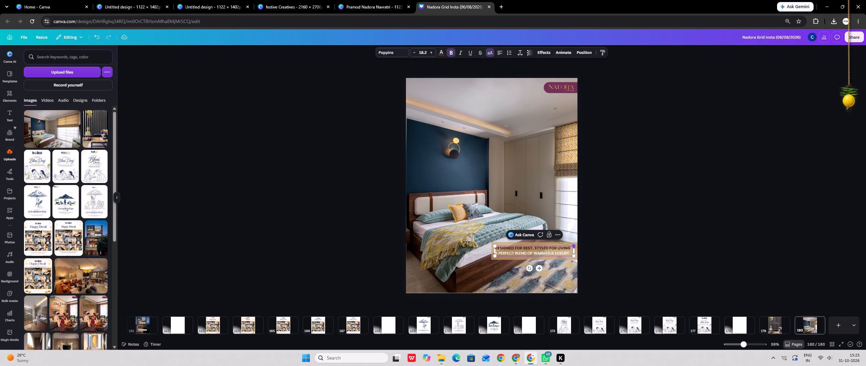
left_click_drag(570, 247, 517, 243)
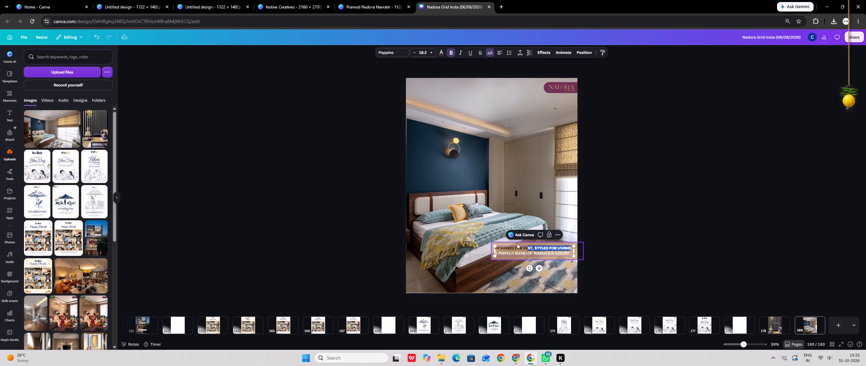
left_click_drag(517, 243, 494, 244)
left_click(443, 53)
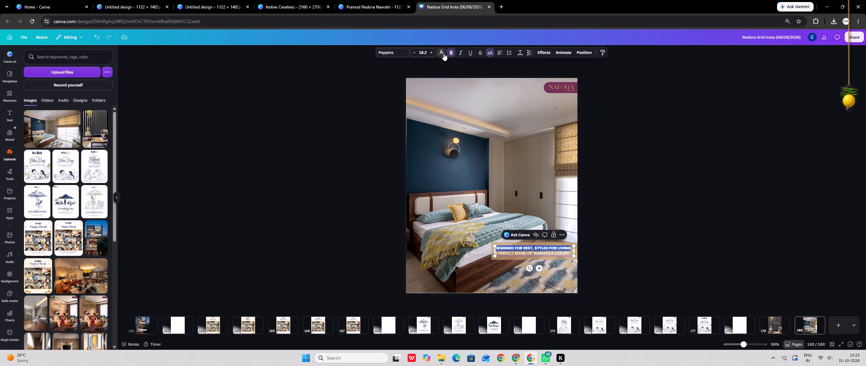
left_click(41, 93)
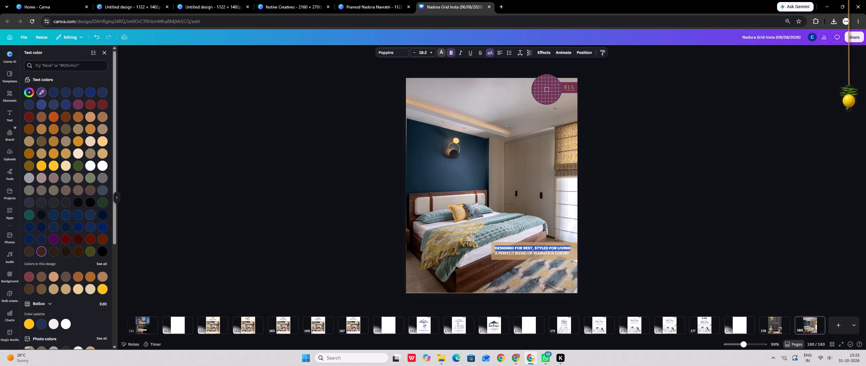
left_click(546, 90)
double_click(618, 201)
left_click(639, 225)
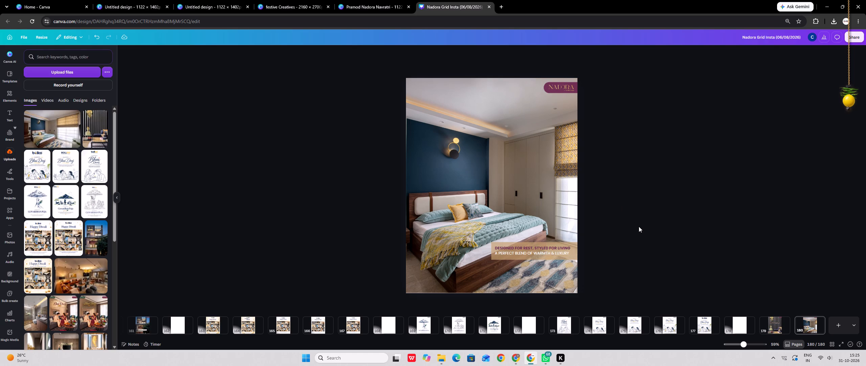
scroll(639, 226, "up", 1)
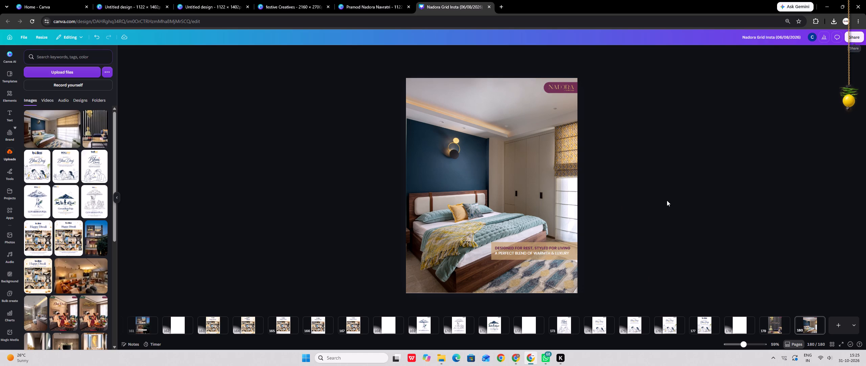
left_click(667, 200)
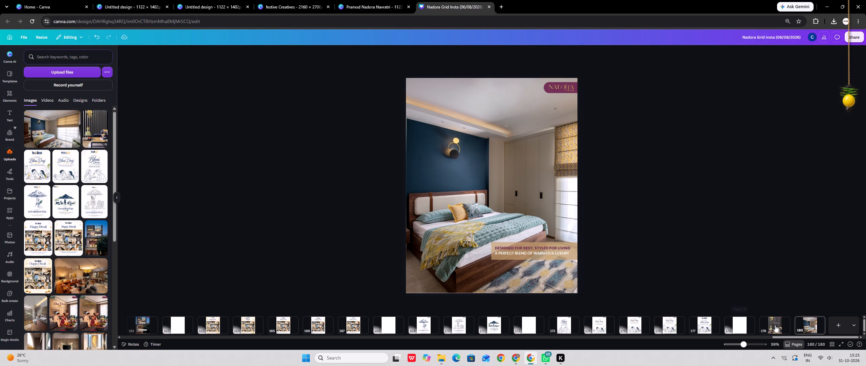
Go back through page 179 to the blank page 178.
left_click(775, 325)
left_click(740, 323)
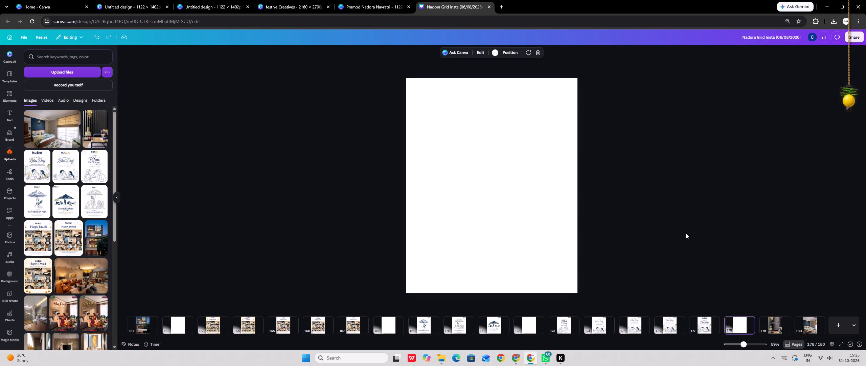
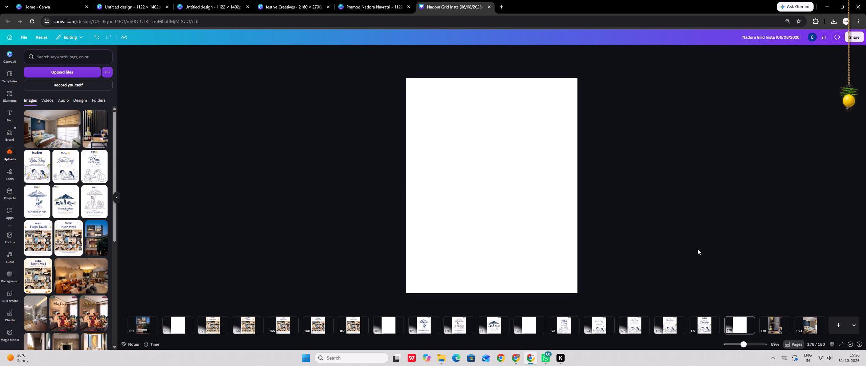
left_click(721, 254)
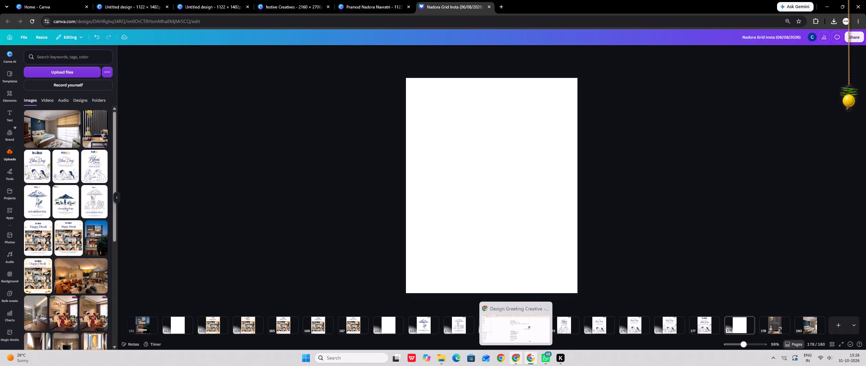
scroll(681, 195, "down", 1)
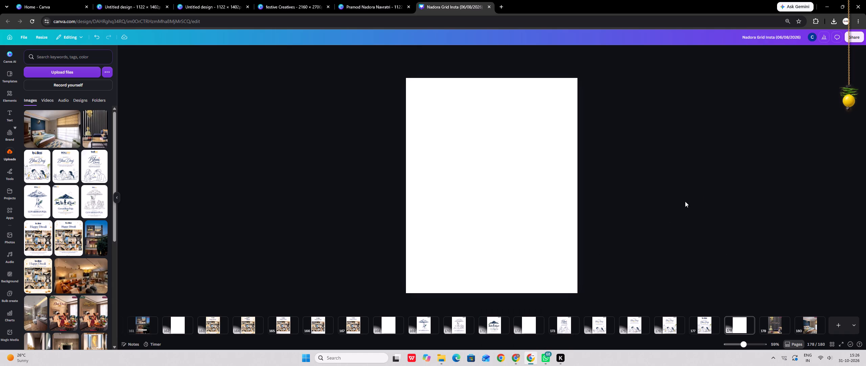
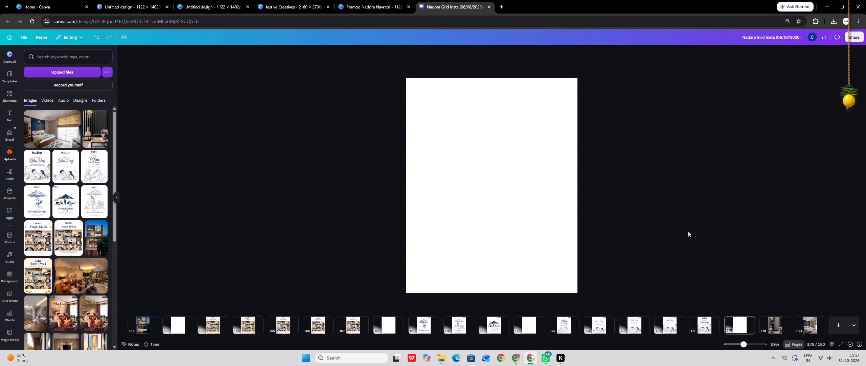
In File Explorer, browse the Nadora photos, open the Shoot D-205 AV folder and preview photo 10.
left_click_drag(701, 235, 705, 239)
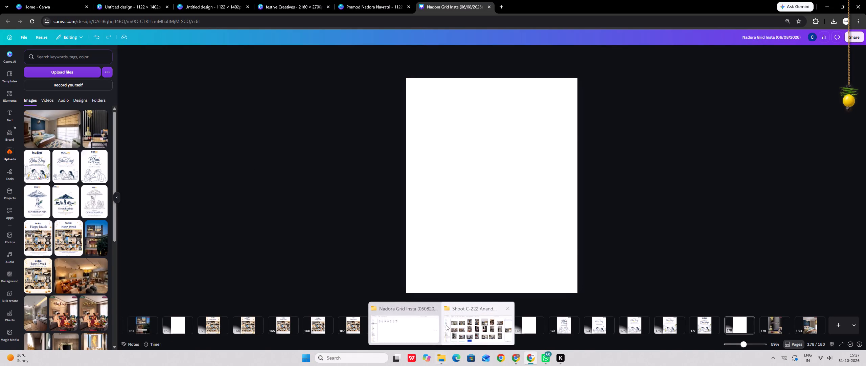
left_click(425, 320)
left_click(239, 202)
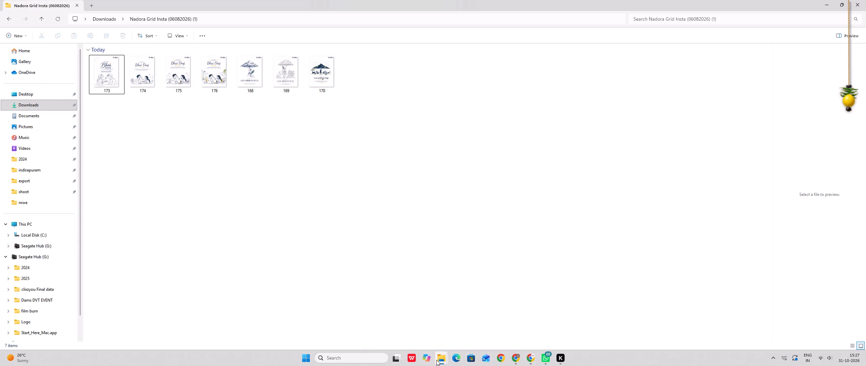
left_click(463, 330)
scroll(389, 235, "down", 5)
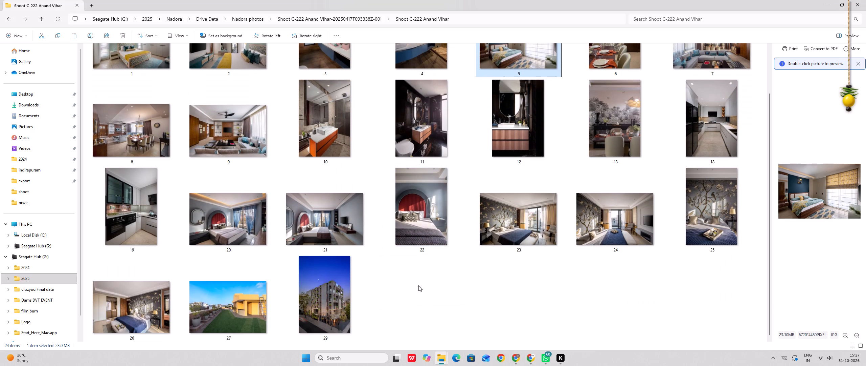
left_click(424, 294)
left_click(2, 18)
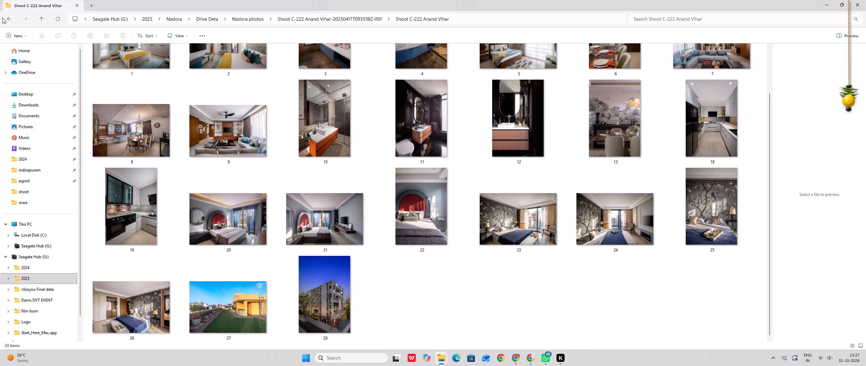
left_click(7, 20)
left_click(6, 19)
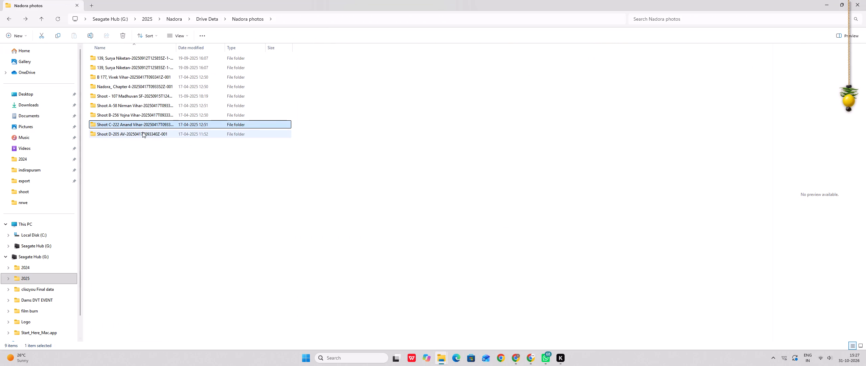
double_click(142, 132)
double_click(136, 62)
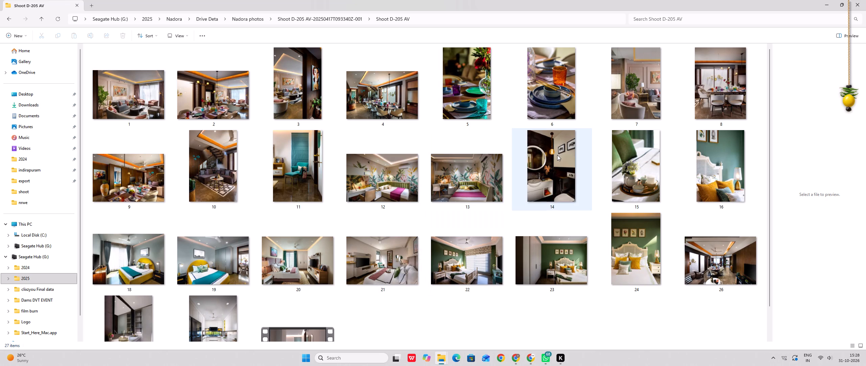
double_click(211, 189)
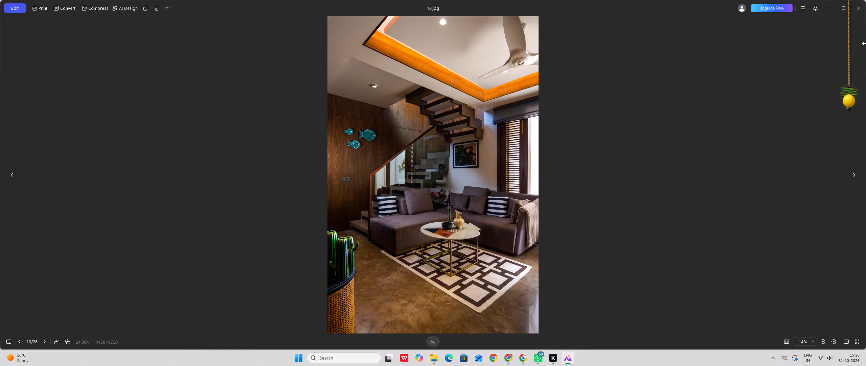
left_click(853, 12)
In Canva, add a new page after page 180 and place photo 10 from the Shoot D-205 AV folder on it.
left_click(531, 361)
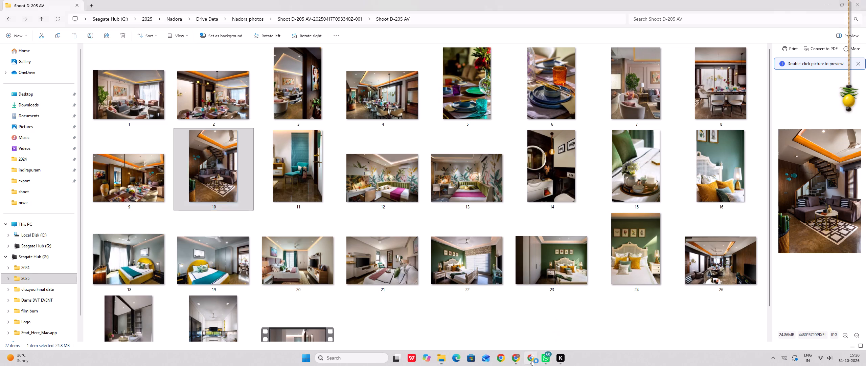
left_click(840, 322)
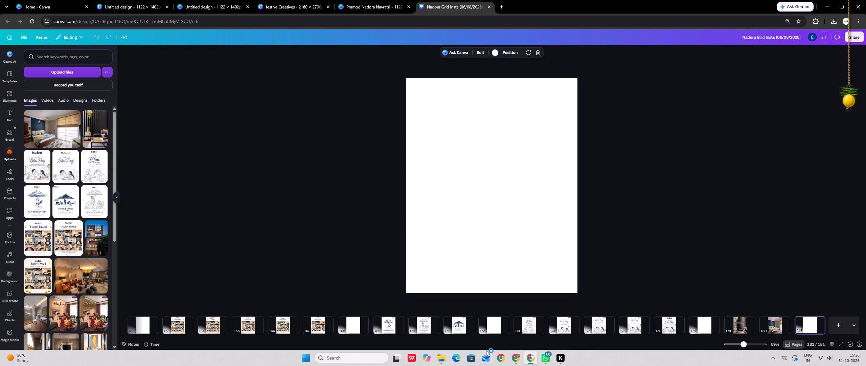
left_click(460, 331)
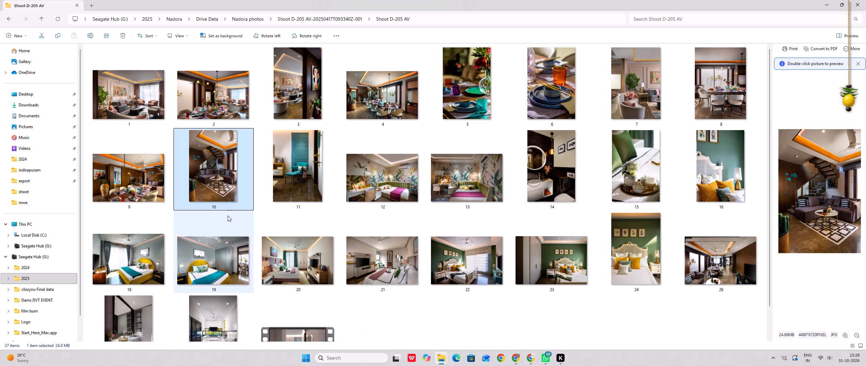
left_click_drag(220, 183, 469, 196)
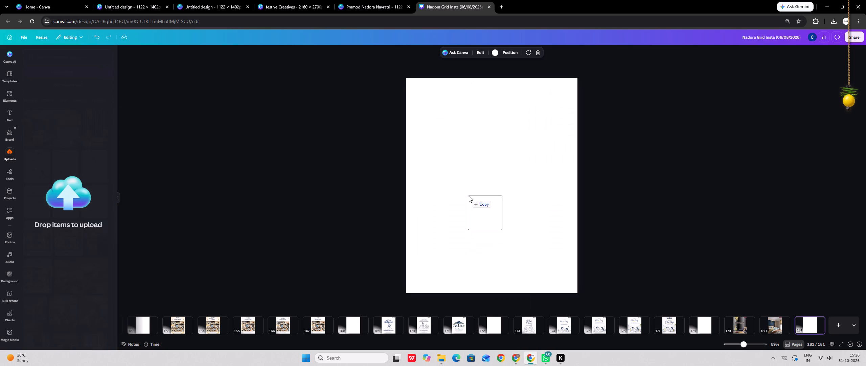
left_click_drag(469, 196, 469, 195)
Set the staircase living-room photo as the page 181 background and frame its vertical crop within the page.
right_click(483, 198)
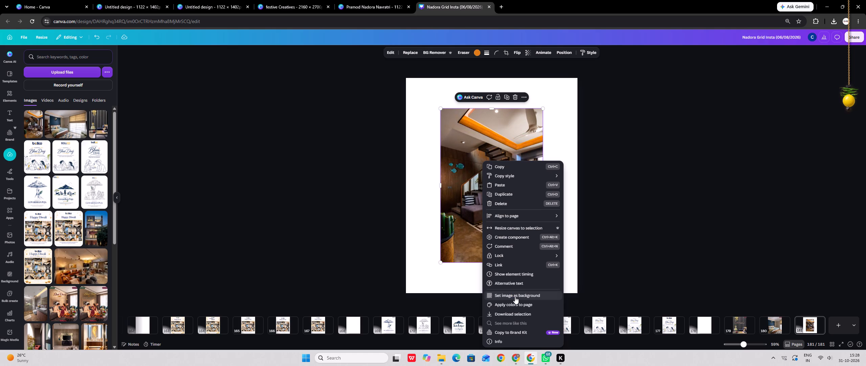
left_click(515, 297)
double_click(539, 168)
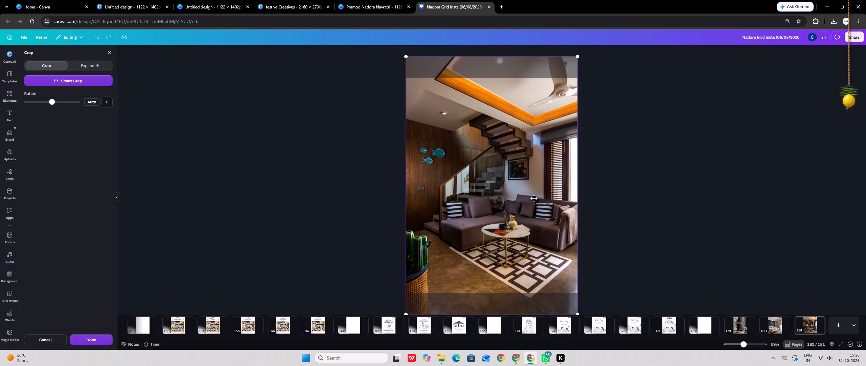
left_click_drag(531, 202, 529, 147)
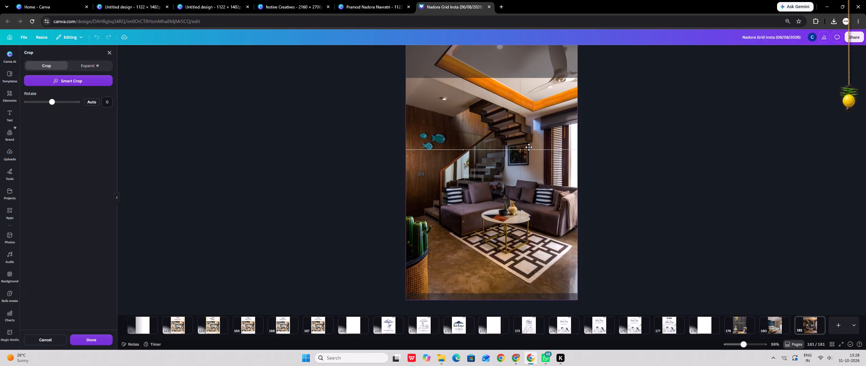
left_click_drag(529, 147, 531, 192)
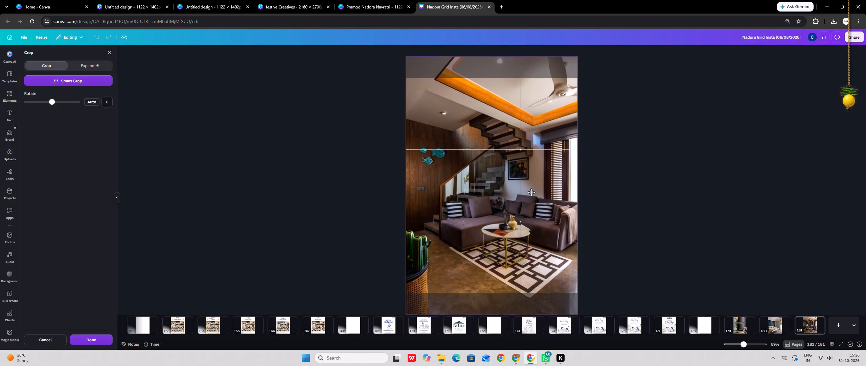
left_click_drag(531, 192, 531, 189)
left_click(742, 198)
left_click(728, 199)
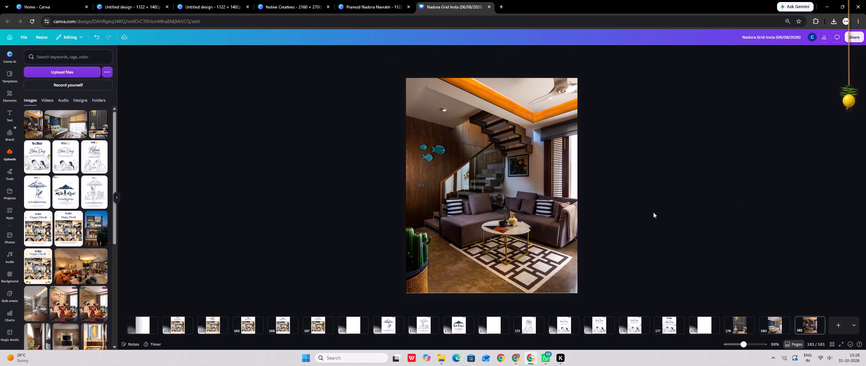
Copy the Nadora logo badge from page 180 onto page 181.
left_click(779, 326)
left_click_drag(617, 81, 543, 87)
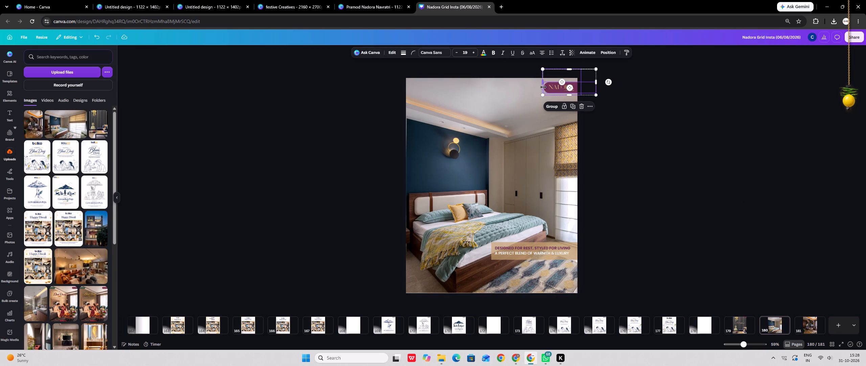
key("ctrl+c")
left_click_drag(794, 175, 793, 183)
left_click(812, 325)
key("ctrl+v")
left_click(725, 160)
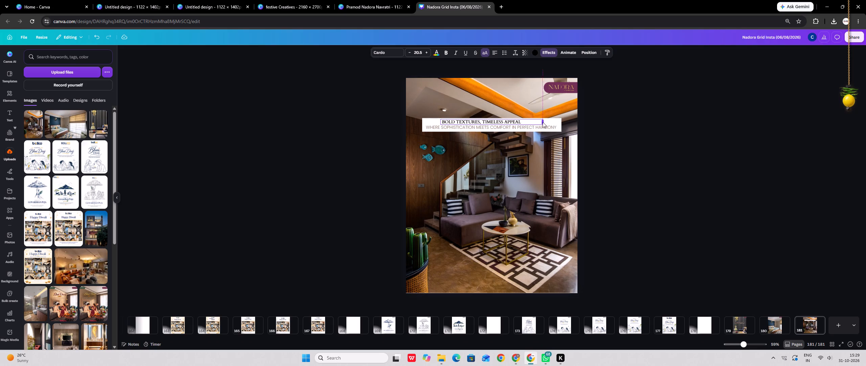
left_click_drag(543, 122, 526, 121)
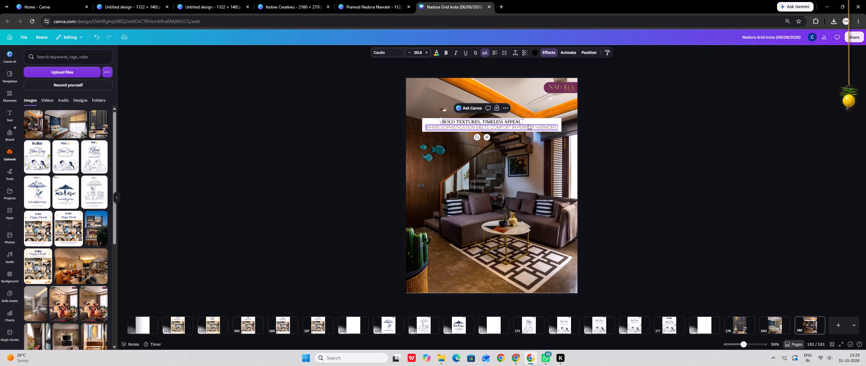
Replace the title's second line with ChatGPT's "A Living Space with Character" and shorten its text box to fit.
double_click(528, 124)
left_click(514, 358)
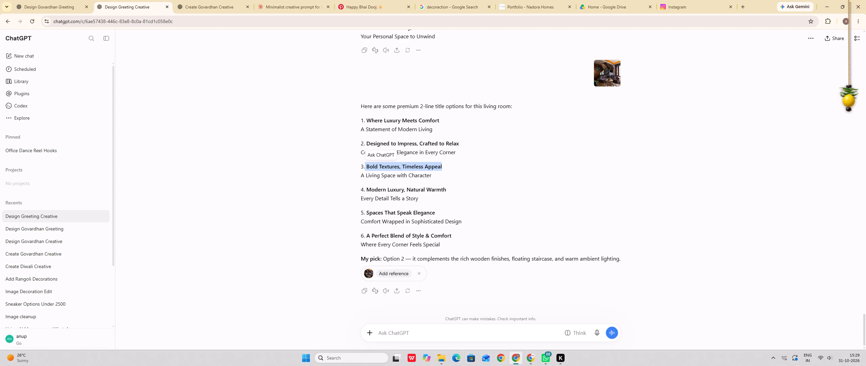
left_click_drag(357, 177, 437, 177)
key("ctrl+c")
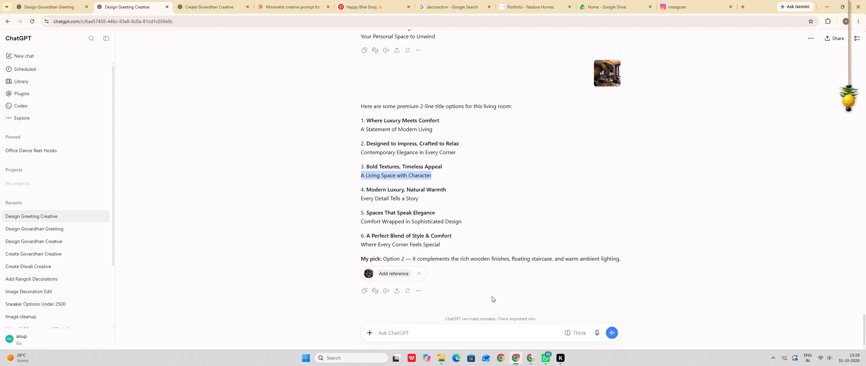
left_click(529, 354)
key("ctrl+v")
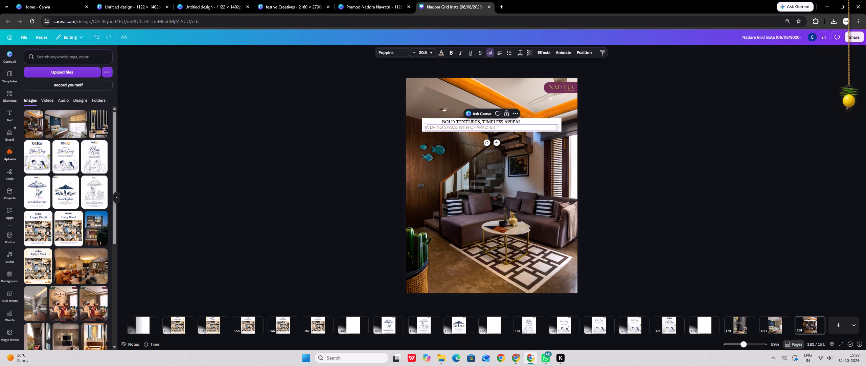
left_click(557, 128)
left_click_drag(559, 128, 499, 129)
left_click(676, 146)
Centre both title lines horizontally on page 181.
left_click(467, 126)
left_click(579, 54)
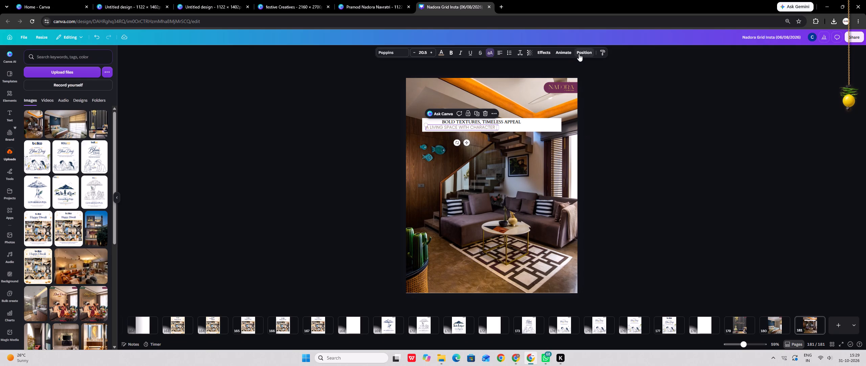
left_click(103, 133)
left_click(486, 121)
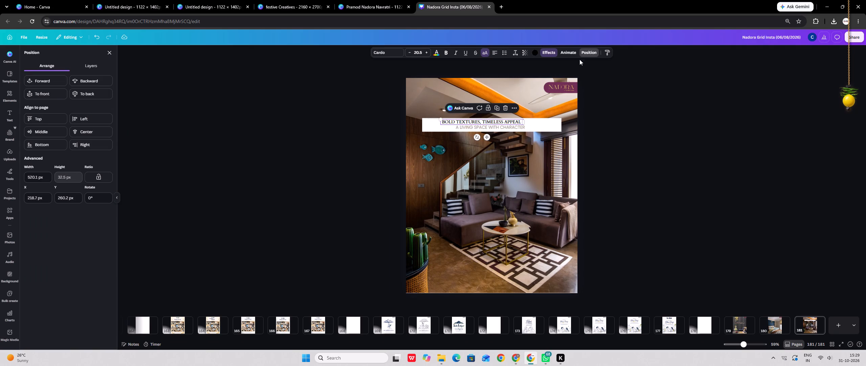
left_click(103, 128)
double_click(666, 158)
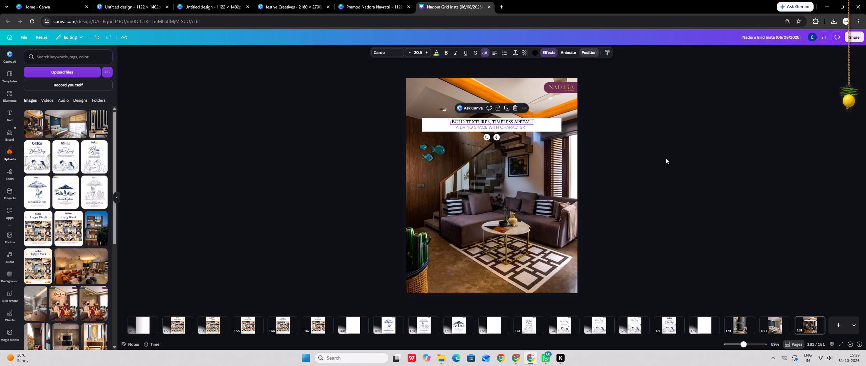
Narrow the white box from both ends to fit the two title lines and centre it horizontally on the page.
left_click(427, 126)
left_click_drag(423, 124, 443, 128)
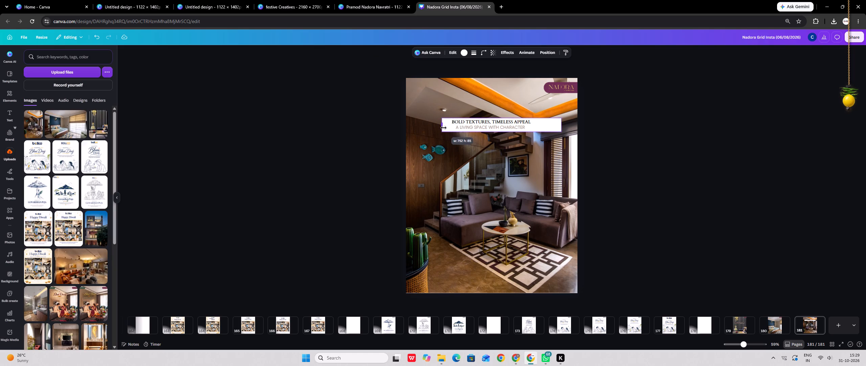
left_click_drag(443, 128, 448, 128)
left_click_drag(561, 125, 549, 126)
left_click_drag(549, 126, 534, 124)
left_click(657, 140)
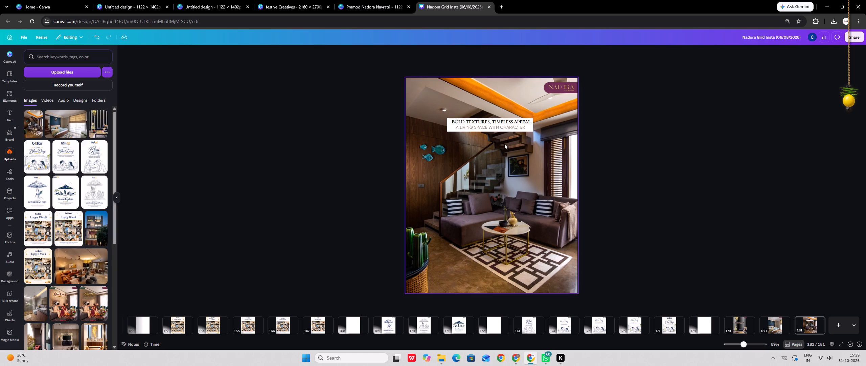
left_click(450, 124)
left_click(543, 49)
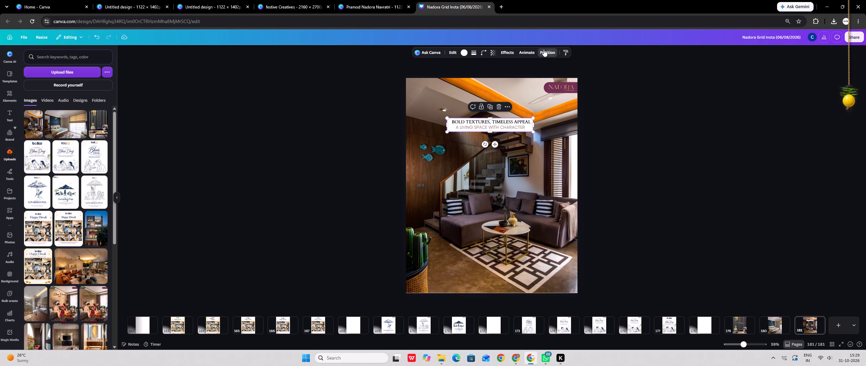
left_click(99, 134)
double_click(777, 169)
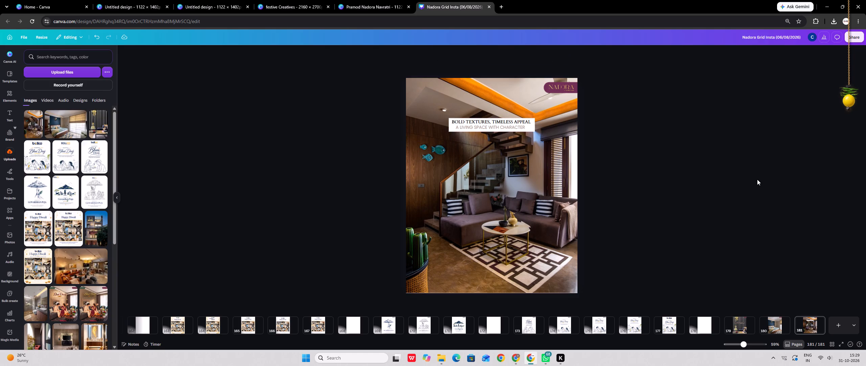
Scale up the two title lines together with their white box to about 597 px wide.
left_click_drag(470, 111, 501, 135)
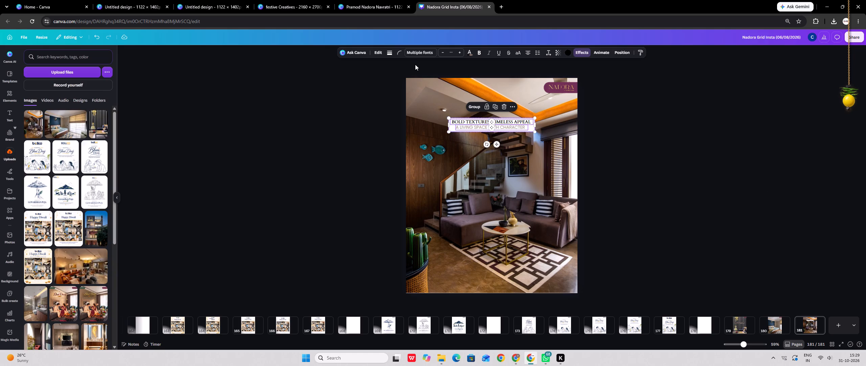
left_click_drag(535, 117, 540, 113)
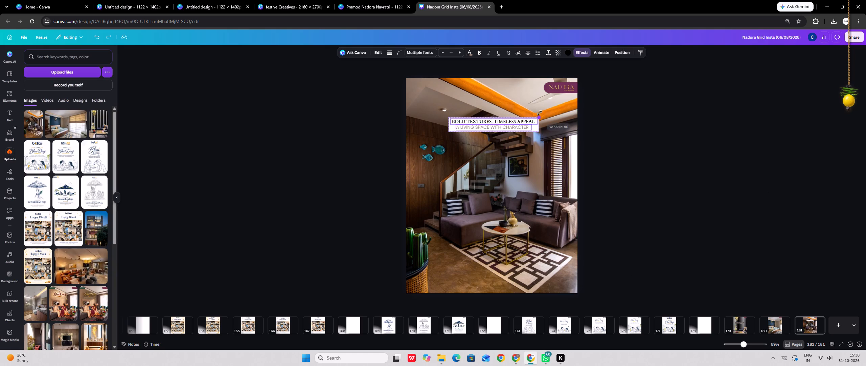
left_click_drag(540, 113, 543, 111)
left_click(654, 143)
Move the whole title block down over the coffee table and rug, centred horizontally with its top at about 1026 px, and check the box's alignment.
left_click_drag(474, 91, 505, 135)
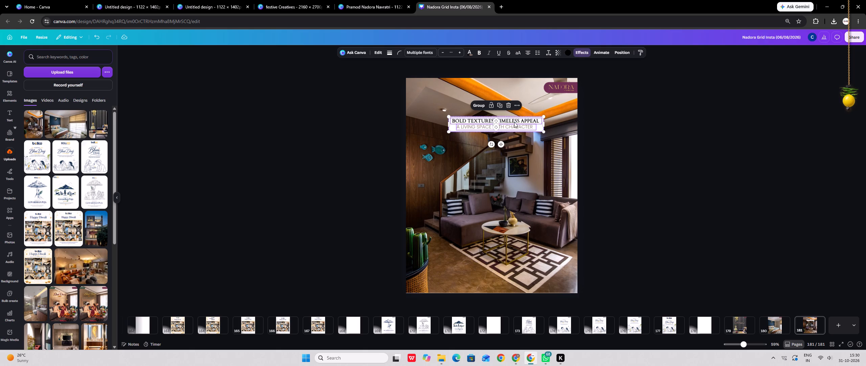
left_click_drag(515, 122, 510, 130)
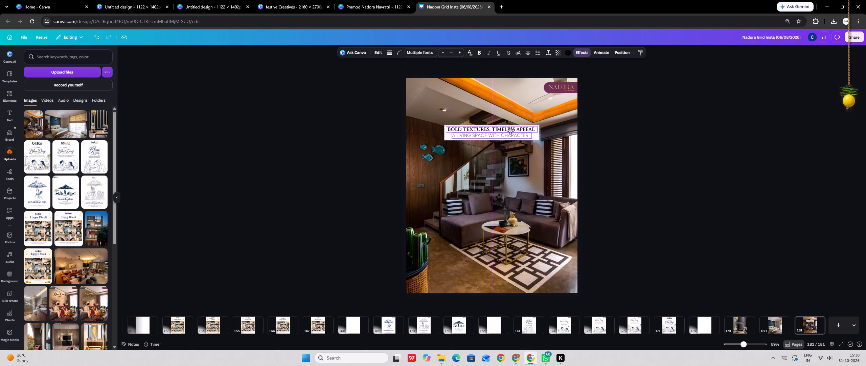
left_click_drag(510, 130, 513, 185)
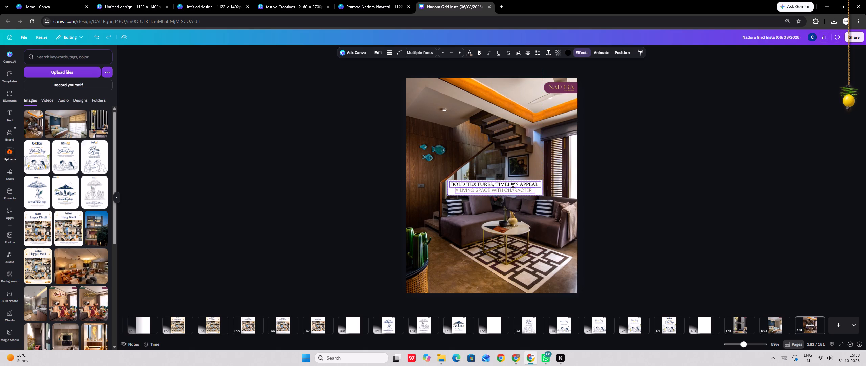
left_click_drag(513, 185, 510, 247)
double_click(709, 217)
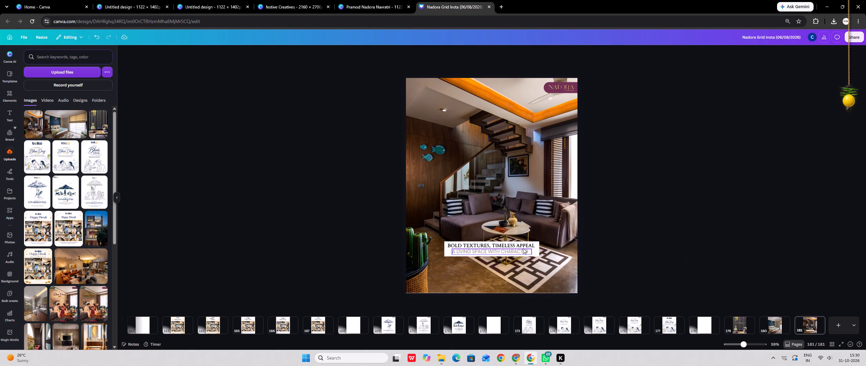
left_click(535, 251)
left_click(553, 50)
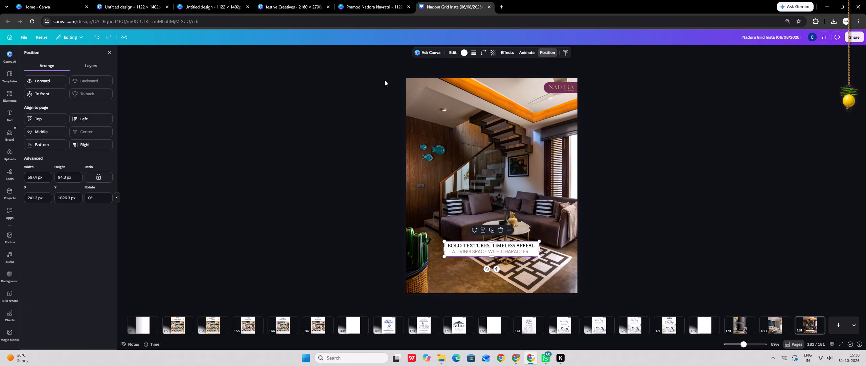
double_click(267, 192)
left_click(784, 232)
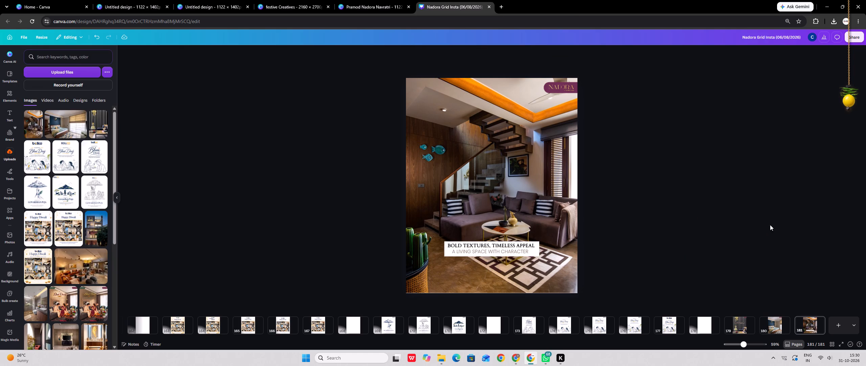
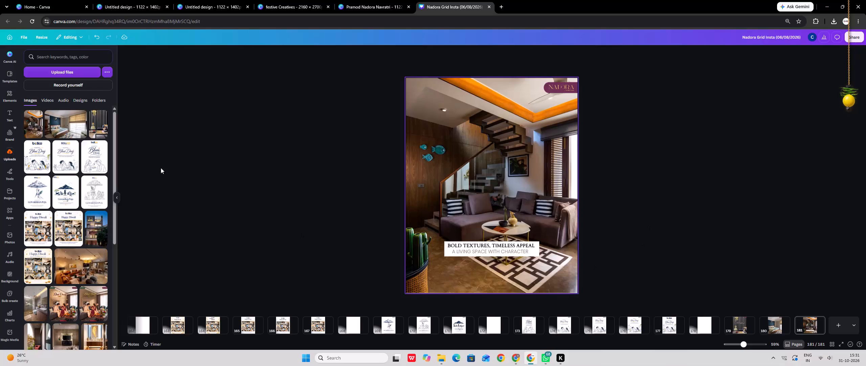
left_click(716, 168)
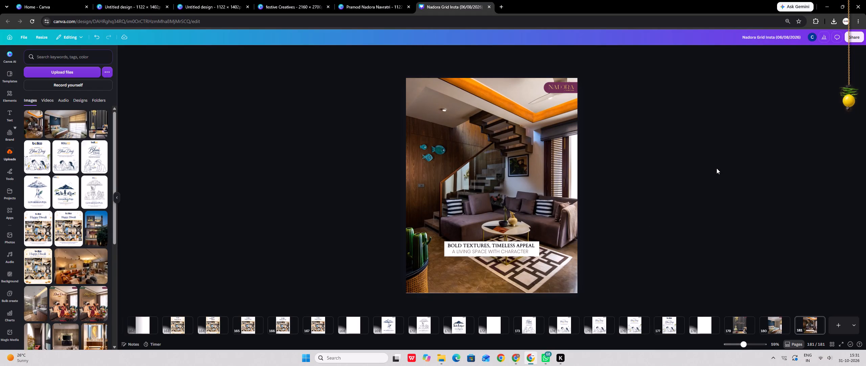
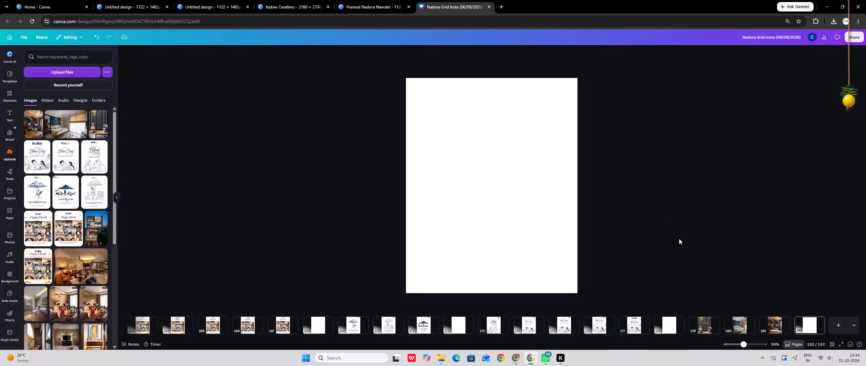
Reorder the taskbar so the K app comes first among the apps, just before the red W app.
left_click(342, 177)
left_click_drag(560, 359, 554, 361)
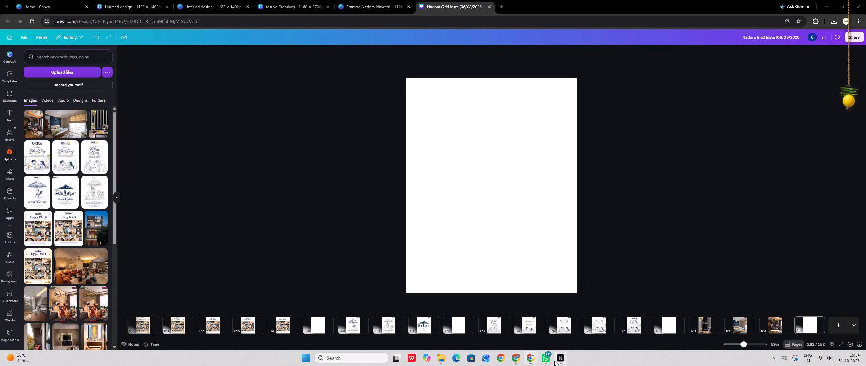
left_click_drag(554, 361, 412, 359)
left_click(691, 202)
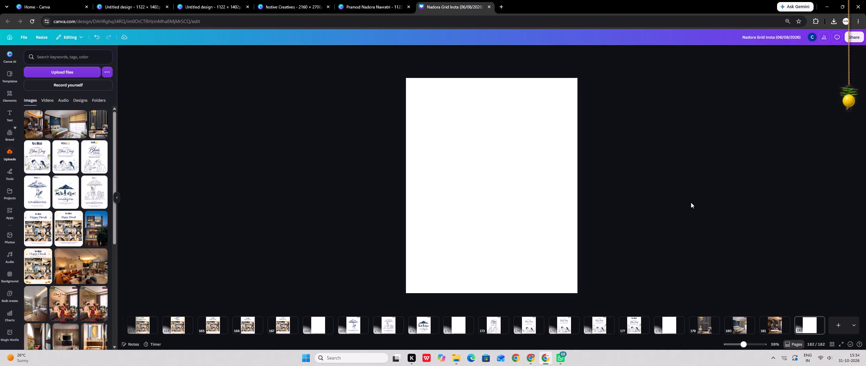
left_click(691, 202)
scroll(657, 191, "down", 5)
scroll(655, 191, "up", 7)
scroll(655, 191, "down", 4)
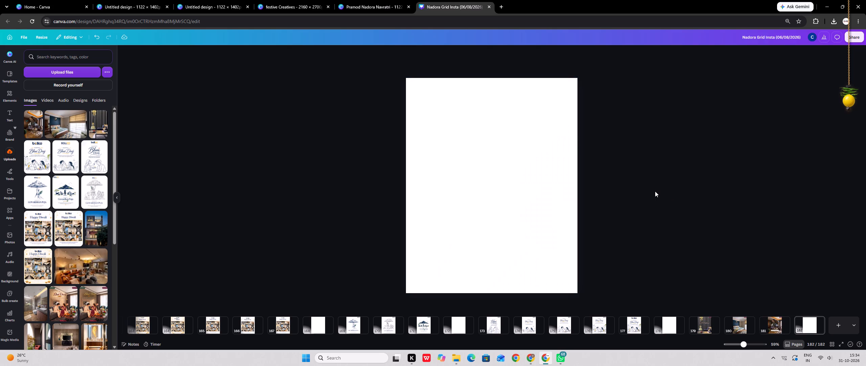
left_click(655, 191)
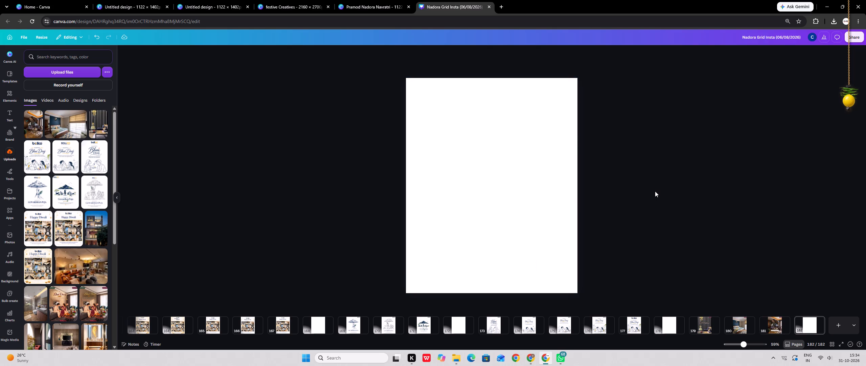
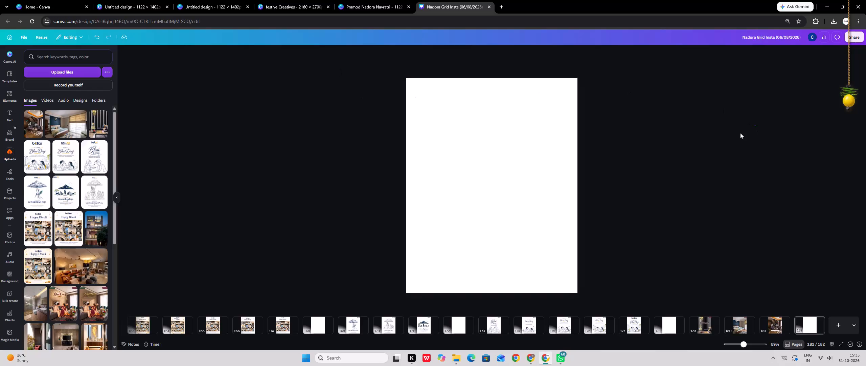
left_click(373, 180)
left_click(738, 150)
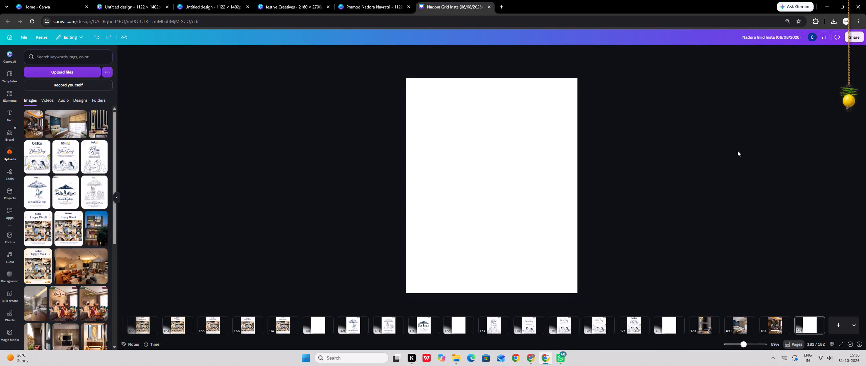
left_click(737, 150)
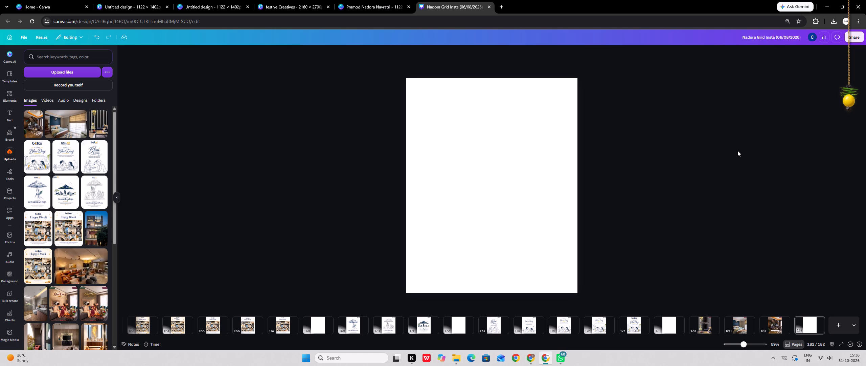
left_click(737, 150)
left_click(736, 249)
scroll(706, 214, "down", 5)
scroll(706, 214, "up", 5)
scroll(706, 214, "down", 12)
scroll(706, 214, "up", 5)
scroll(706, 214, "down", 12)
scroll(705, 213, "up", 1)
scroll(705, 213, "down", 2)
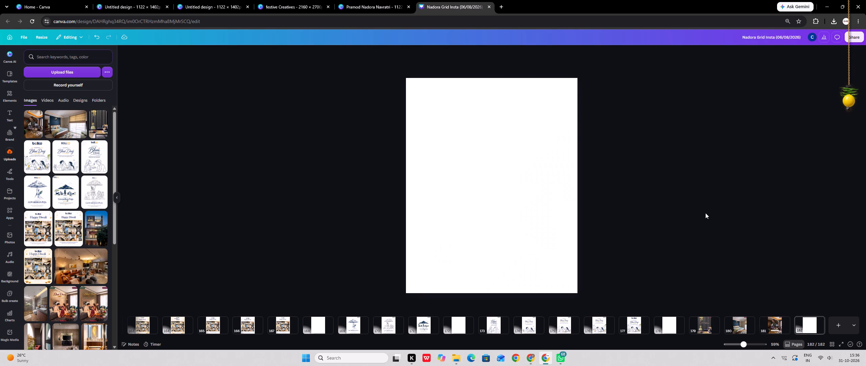
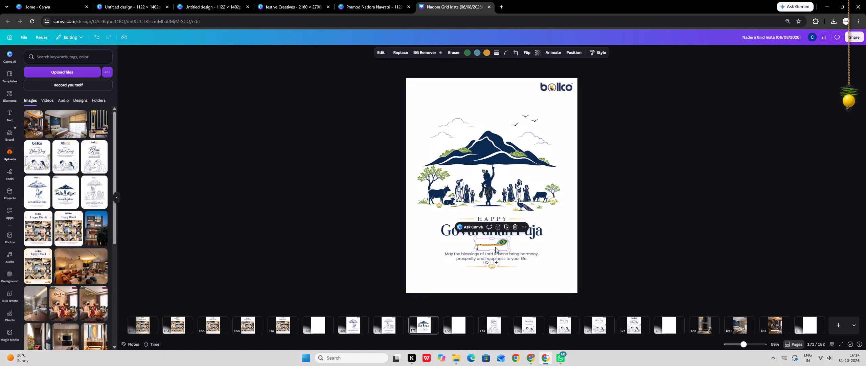
Delete the flute with peacock feather graphic between the Govardhan Puja title and the blessing message on page 171.
key("Delete")
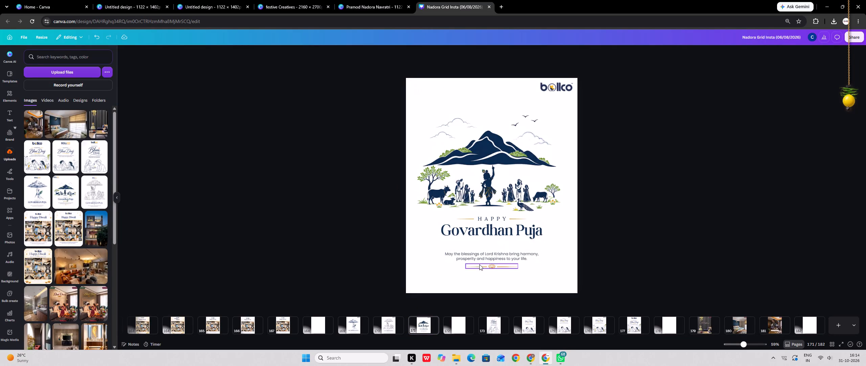
left_click(645, 233)
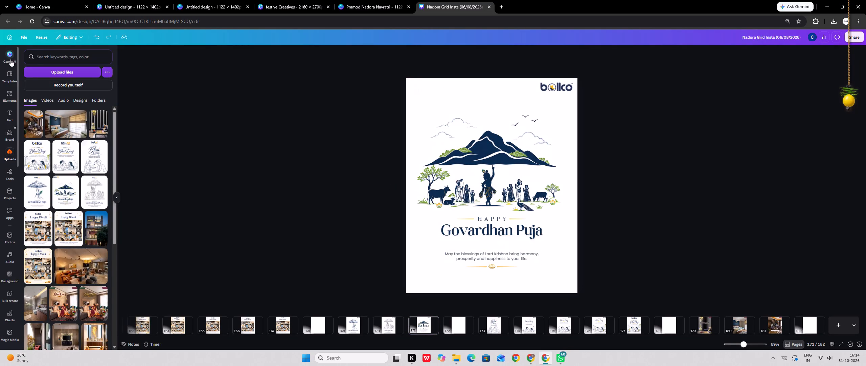
Add a plain straight line from the recently used elements and place it between the Govardhan Puja title and the blessing message.
left_click(9, 76)
left_click(200, 109)
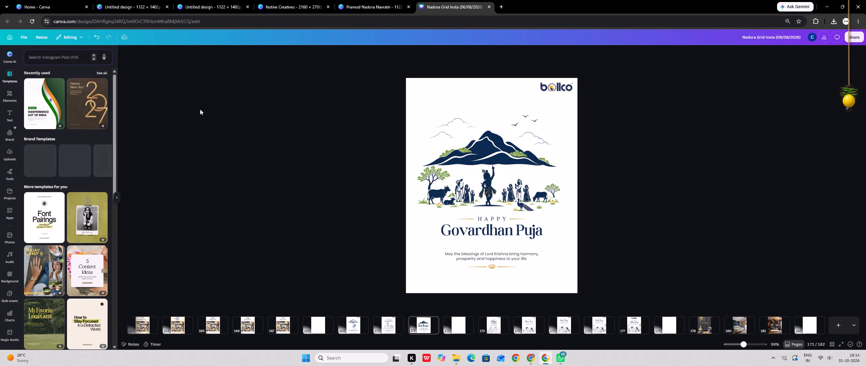
left_click(8, 97)
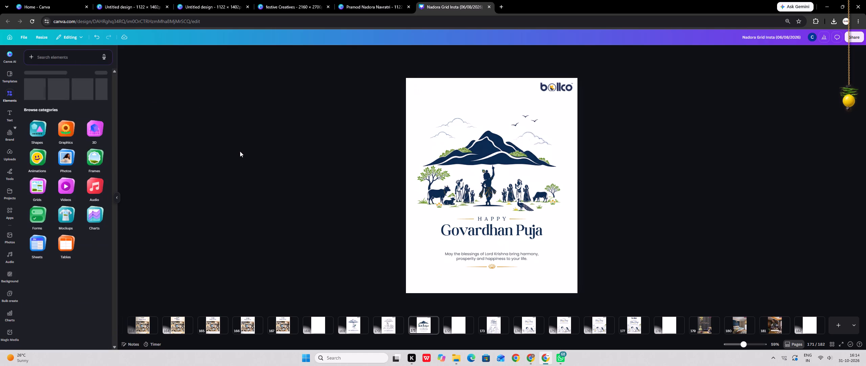
left_click(55, 94)
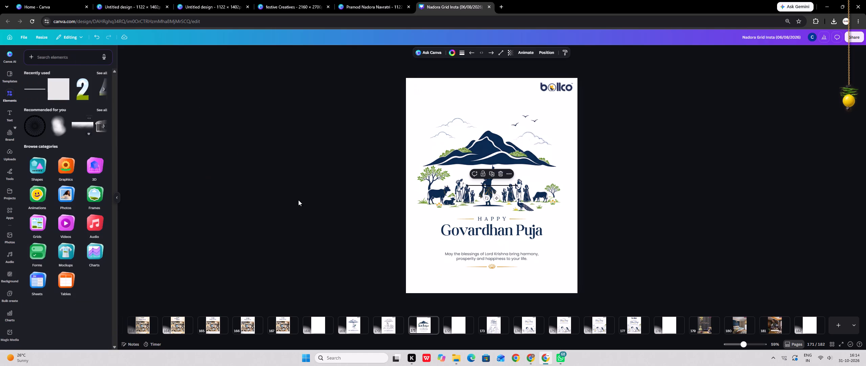
left_click(713, 214)
left_click_drag(493, 185, 493, 186)
left_click_drag(493, 186, 495, 244)
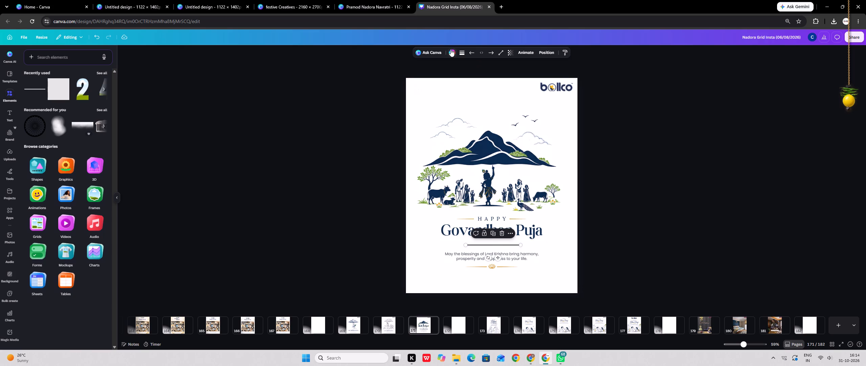
Open the stroke colour choices for the new divider line.
left_click(450, 49)
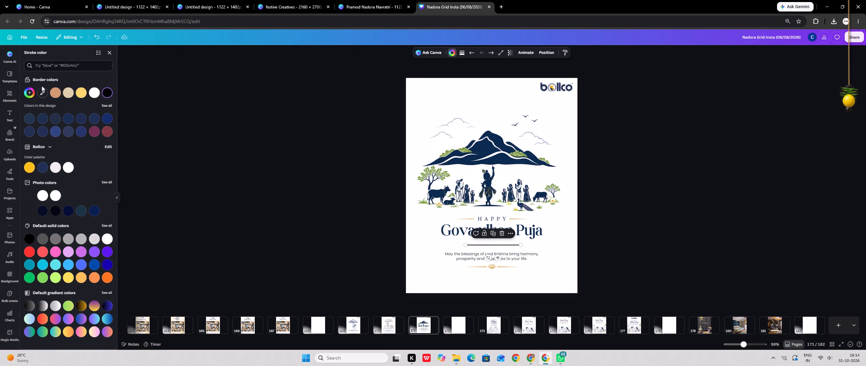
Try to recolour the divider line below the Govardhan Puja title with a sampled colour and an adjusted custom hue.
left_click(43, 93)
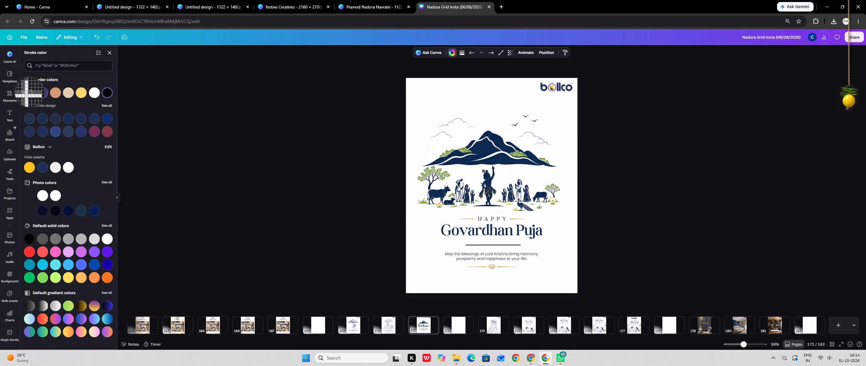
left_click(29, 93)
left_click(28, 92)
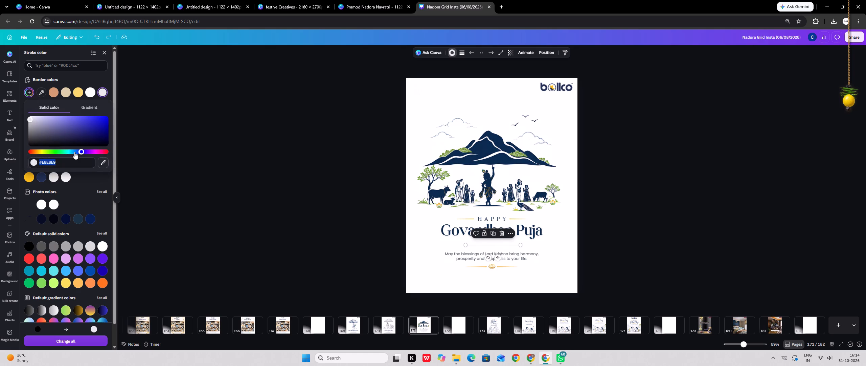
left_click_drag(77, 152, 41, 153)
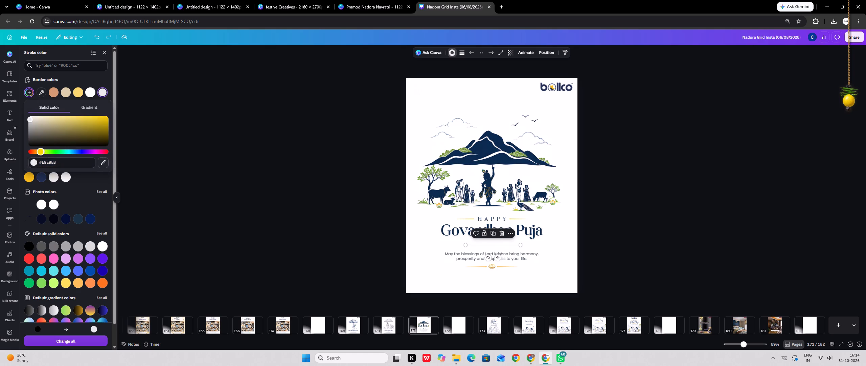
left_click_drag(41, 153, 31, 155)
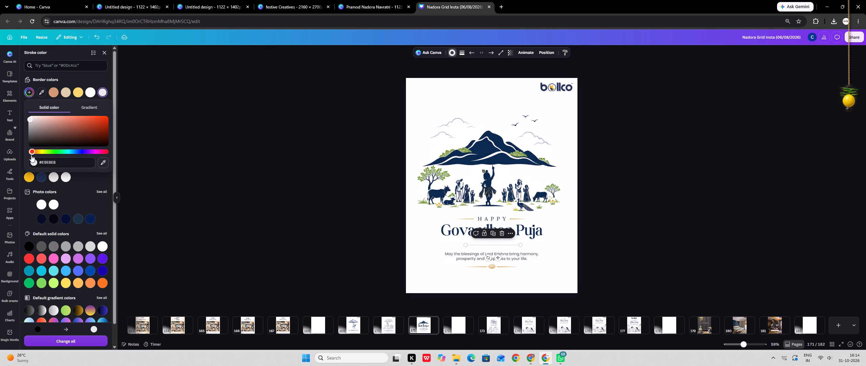
Switch to the ChatGPT browser window, search Google for "golden colour code" in a new tab and copy the standard gold hex #FFD700.
left_click(531, 361)
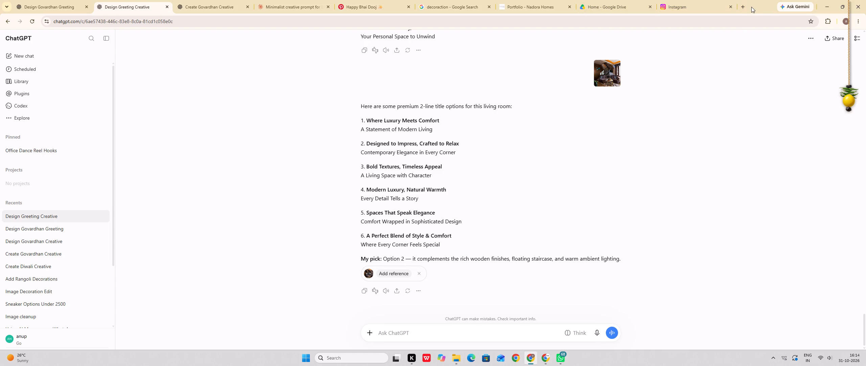
left_click(747, 6)
left_click(439, 138)
type("golde")
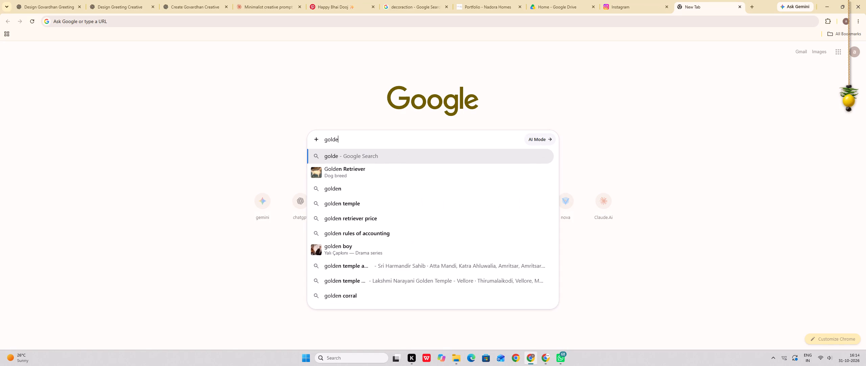
type("n")
key("space")
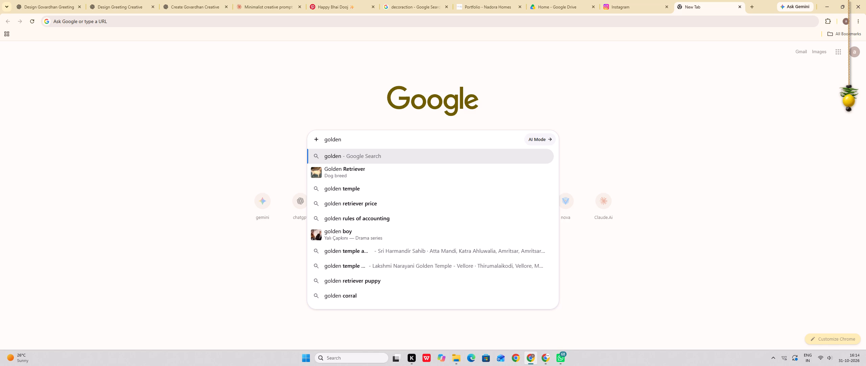
type("colour")
key("space")
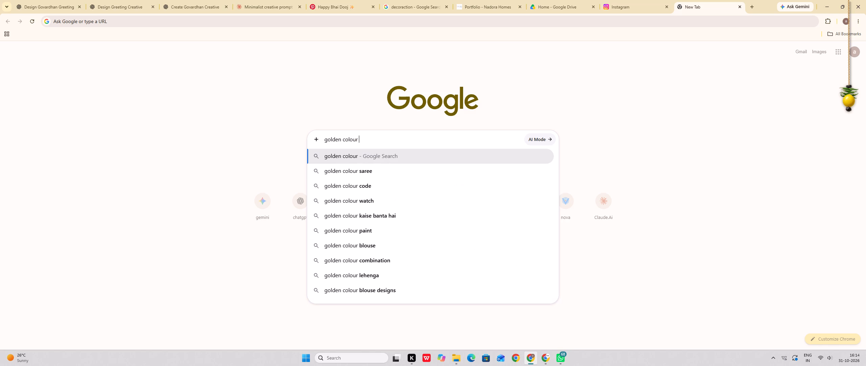
key("Down")
key("Down")
key("Down")
key("Up")
key("Return")
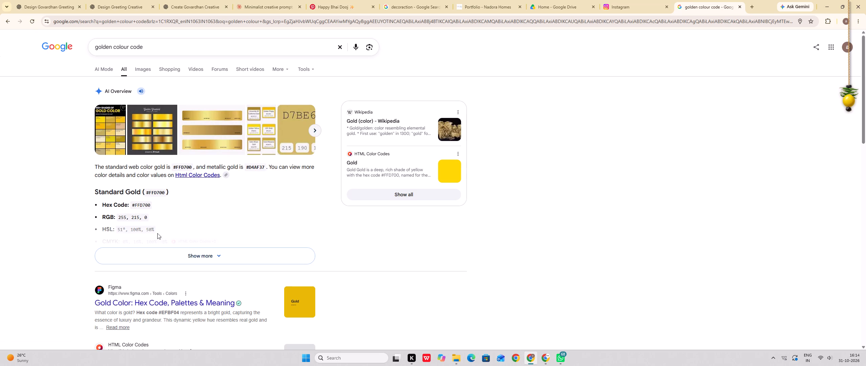
left_click(189, 255)
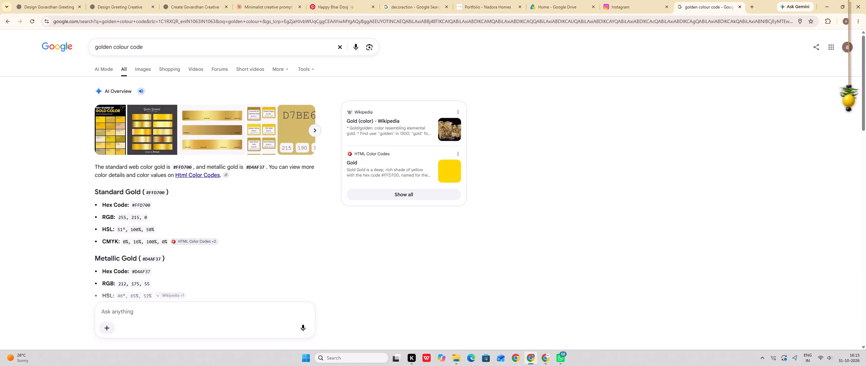
left_click_drag(132, 205, 152, 203)
key("ctrl+c")
Return to the Canva design and set the stroke colour of the divider line below Govardhan Puja to #FFD700.
left_click(544, 361)
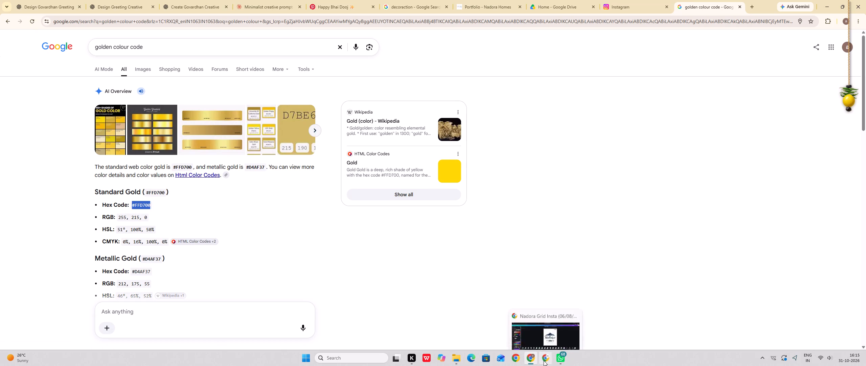
left_click(67, 164)
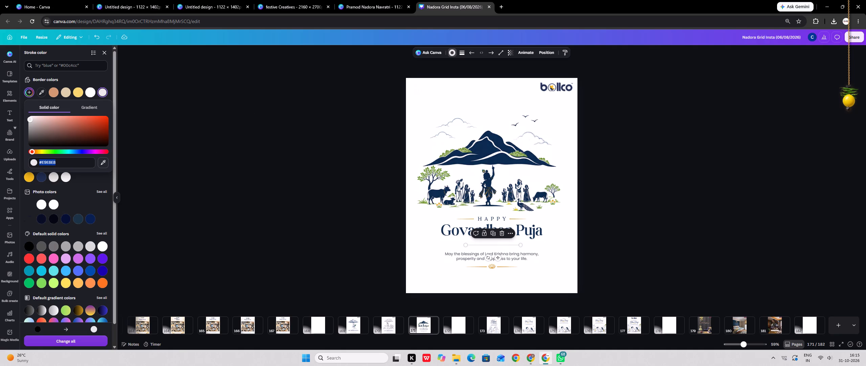
key("ctrl+v")
left_click(350, 218)
left_click(350, 218)
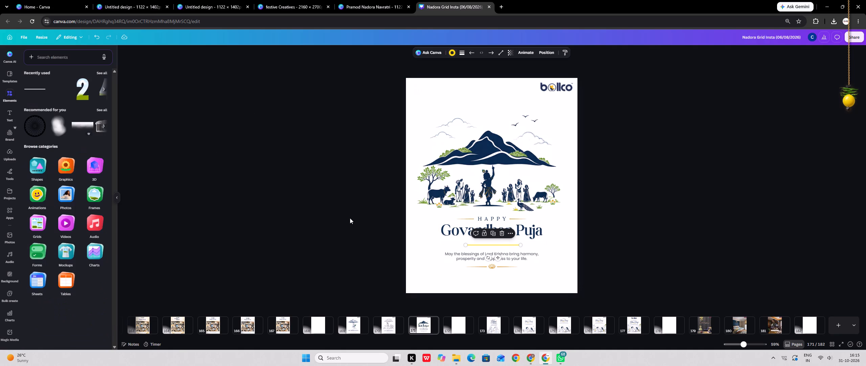
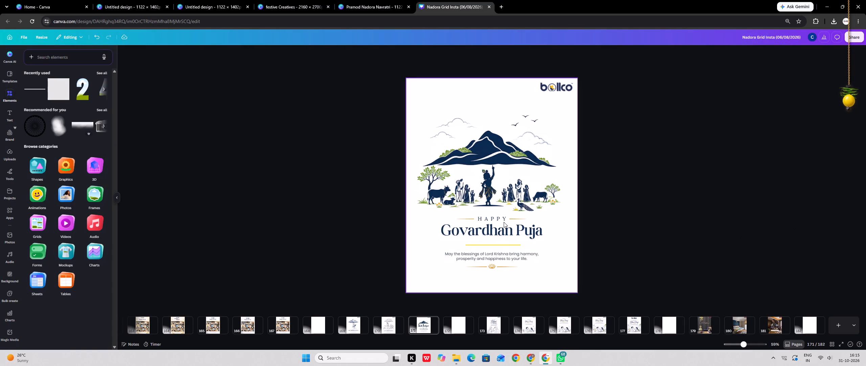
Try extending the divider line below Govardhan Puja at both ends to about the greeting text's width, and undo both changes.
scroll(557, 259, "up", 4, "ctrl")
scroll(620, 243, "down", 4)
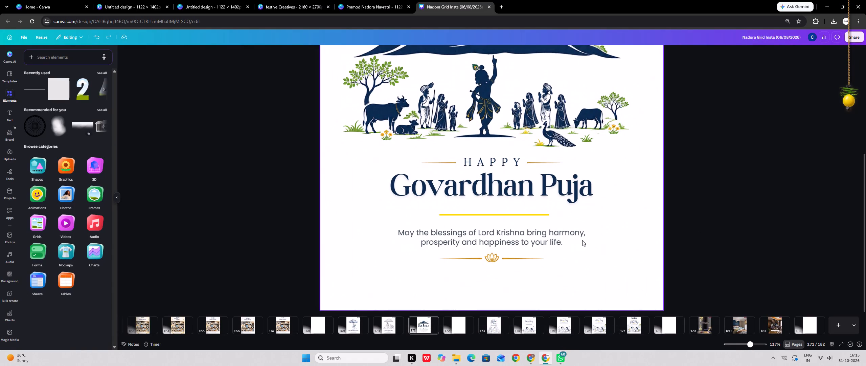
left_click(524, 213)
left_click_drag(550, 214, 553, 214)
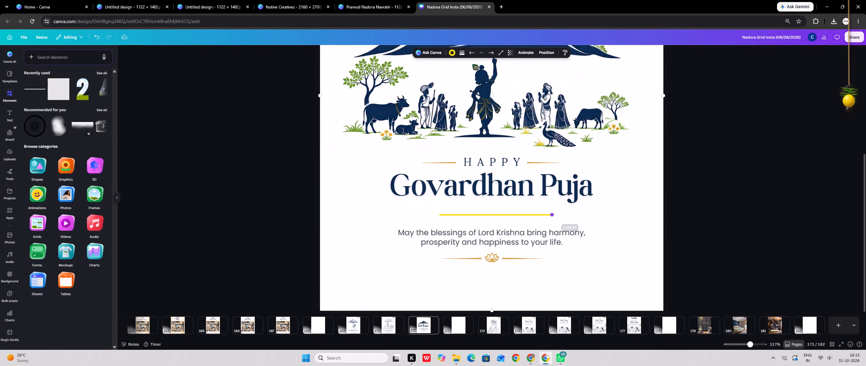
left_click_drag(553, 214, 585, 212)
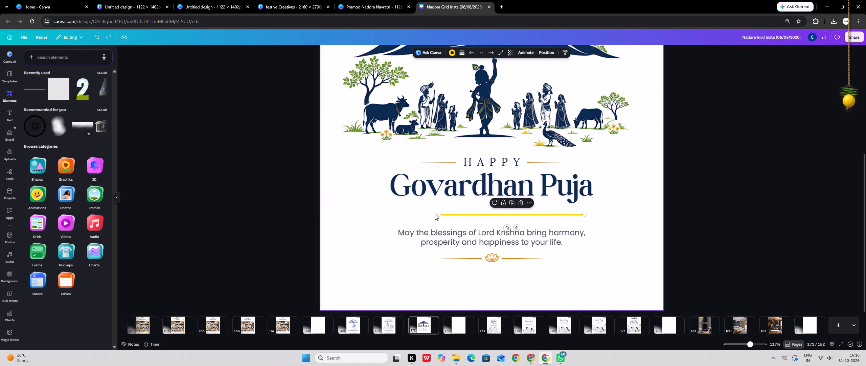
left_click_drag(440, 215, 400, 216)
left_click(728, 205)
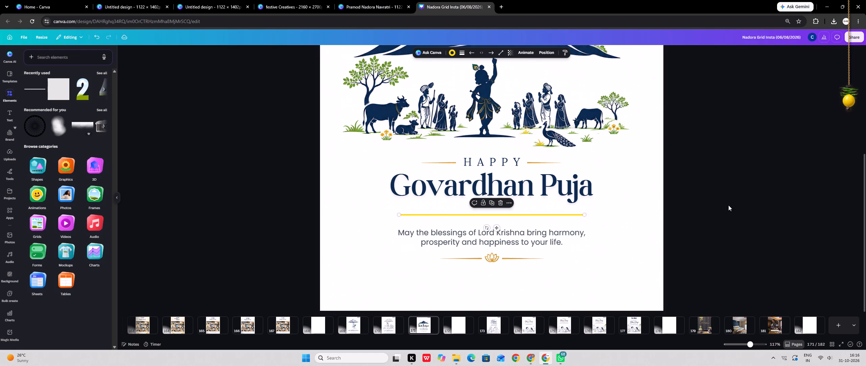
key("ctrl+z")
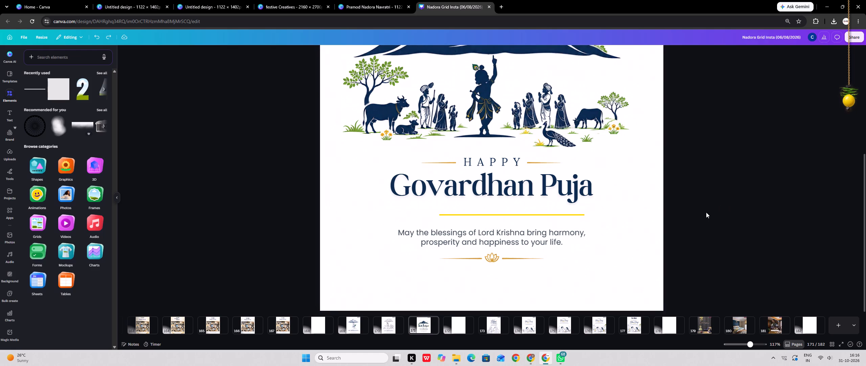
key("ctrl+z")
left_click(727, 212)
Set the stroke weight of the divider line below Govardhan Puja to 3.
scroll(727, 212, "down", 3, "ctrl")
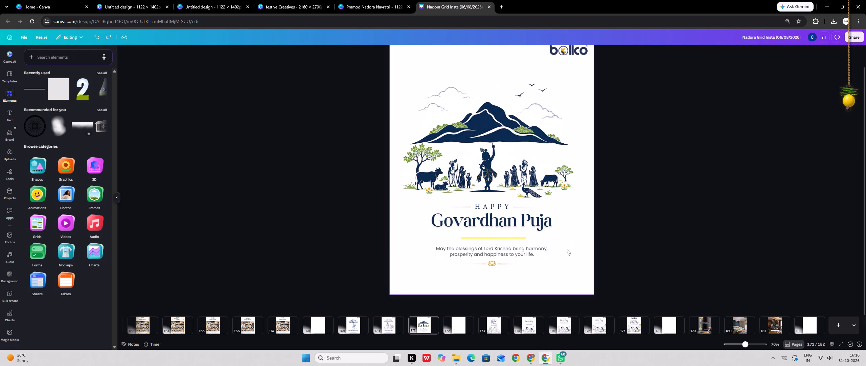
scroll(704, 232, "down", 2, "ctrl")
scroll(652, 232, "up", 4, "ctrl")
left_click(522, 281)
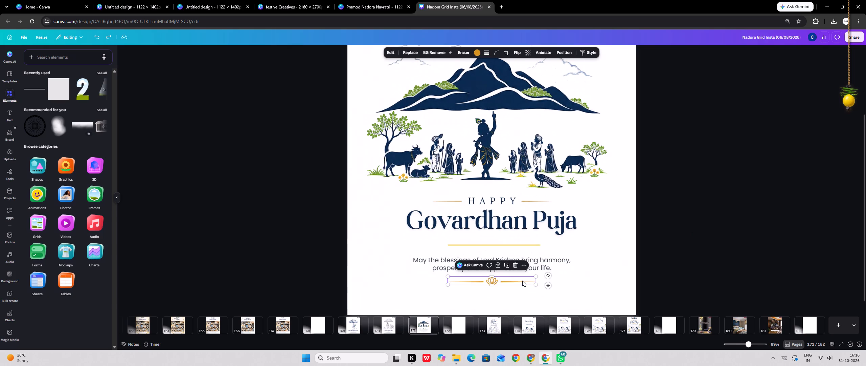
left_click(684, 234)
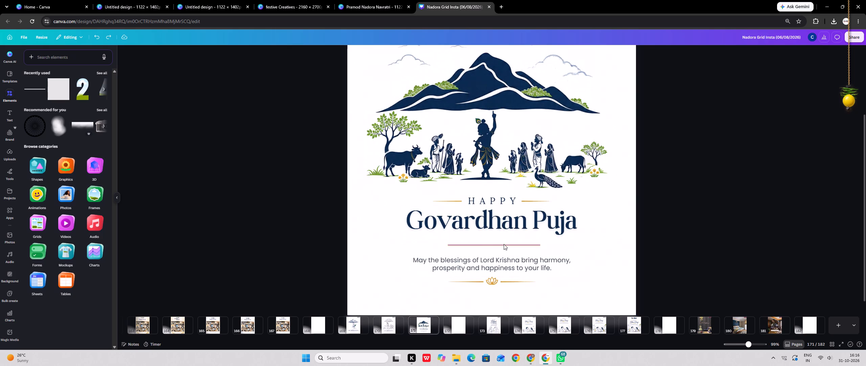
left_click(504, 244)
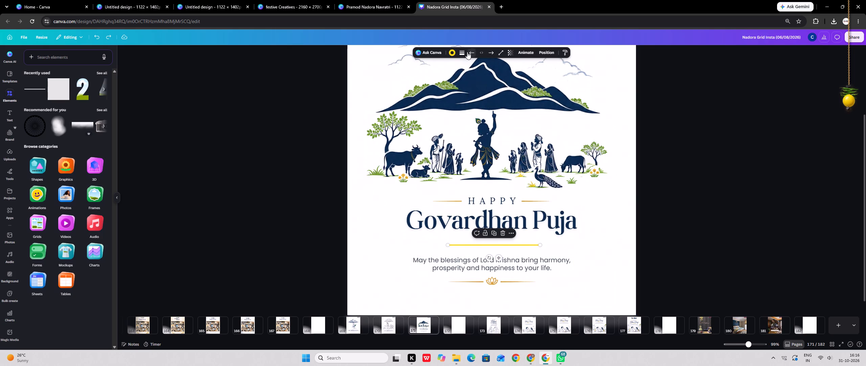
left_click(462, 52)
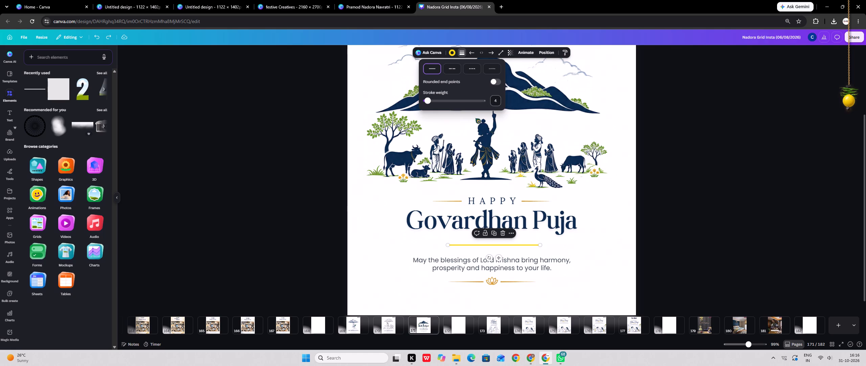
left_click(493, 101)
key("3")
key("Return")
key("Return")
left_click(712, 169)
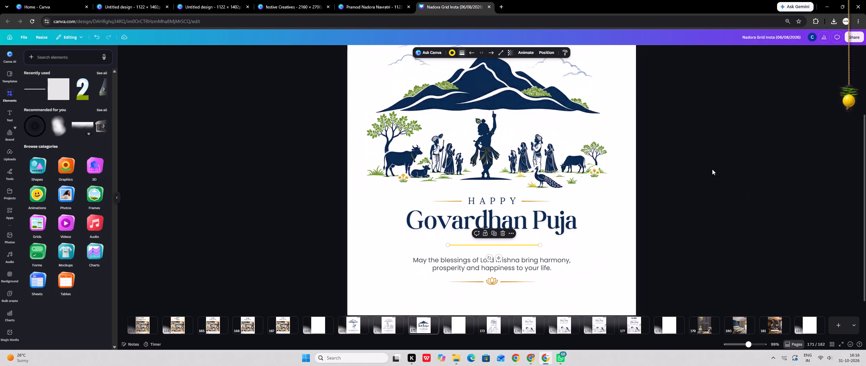
Shorten the divider line below Govardhan Puja from both ends to about 252 px long, keeping it horizontal.
left_click(489, 245)
left_click(525, 246)
left_click_drag(541, 245, 535, 246)
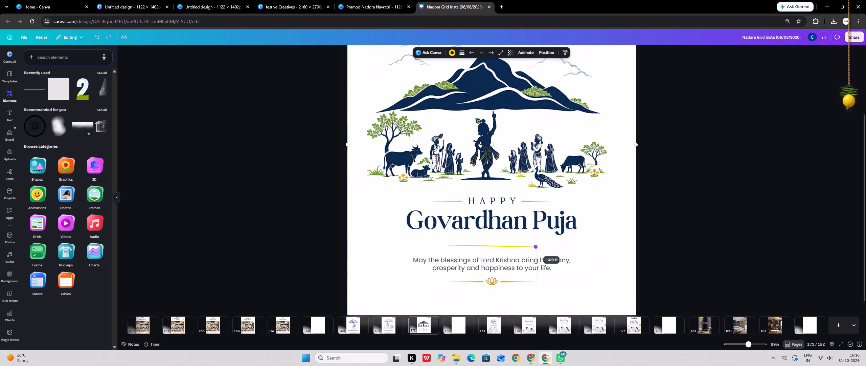
left_click_drag(535, 246, 528, 244)
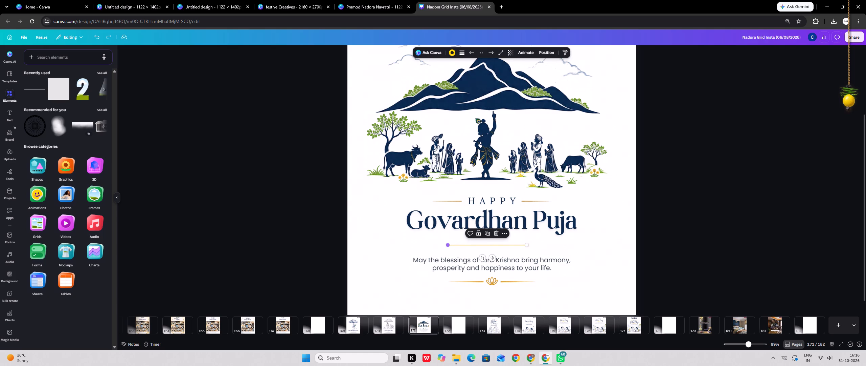
left_click_drag(449, 245, 459, 245)
Set the stroke weight of the shortened divider line to 2.
left_click(462, 52)
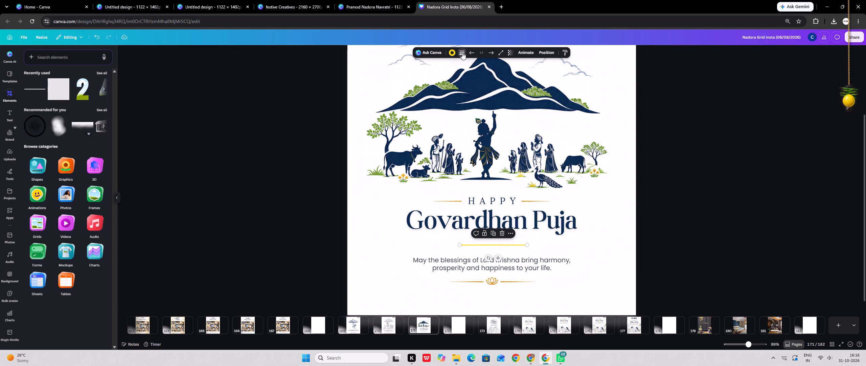
left_click(492, 100)
key("2")
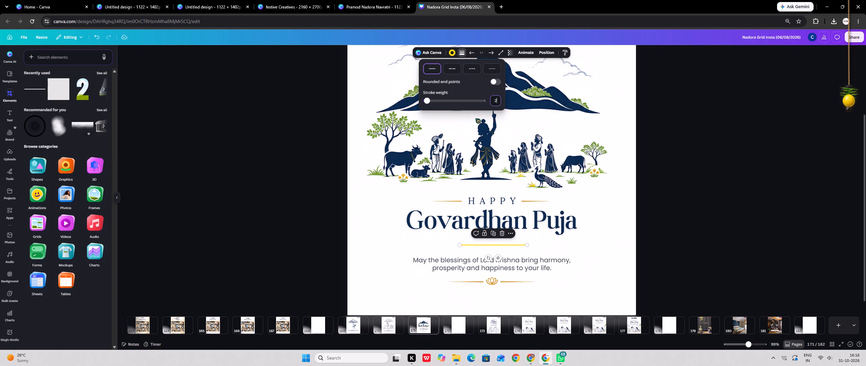
key("Return")
left_click(745, 191)
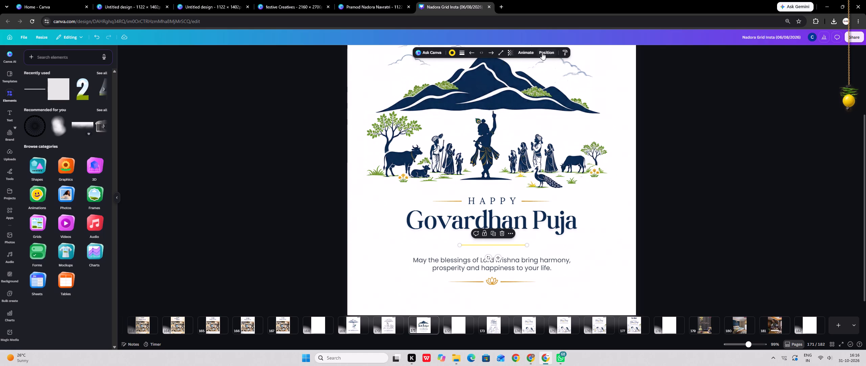
Align the divider line below Govardhan Puja to the horizontal center of the page.
left_click(542, 53)
left_click(85, 133)
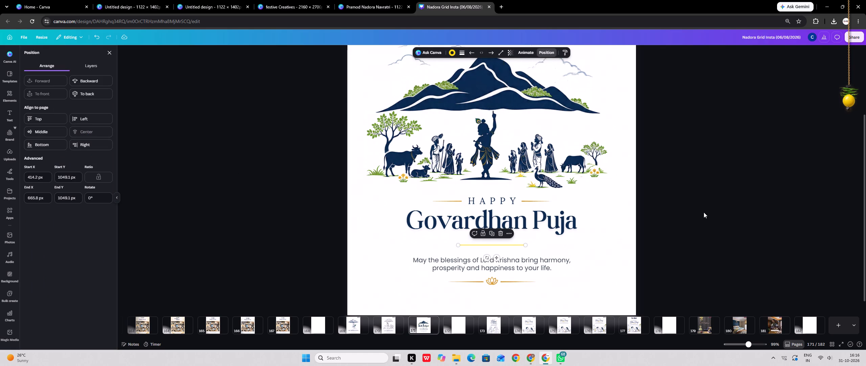
double_click(704, 212)
Download only the current Govardhan Puja page (171) as a JPG.
scroll(687, 208, "down", 3, "ctrl")
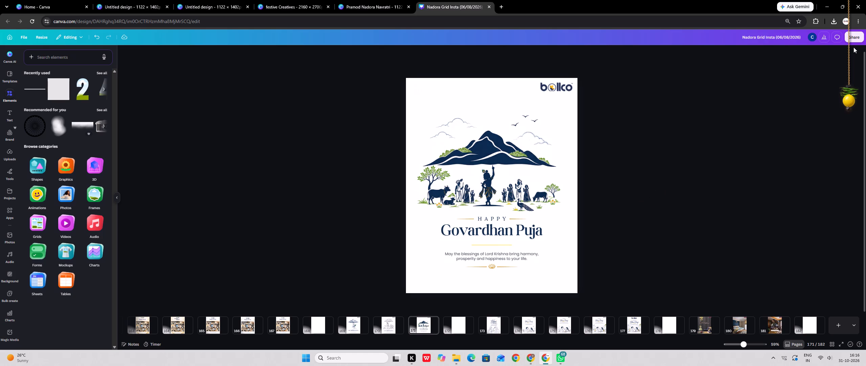
left_click(852, 38)
left_click(767, 165)
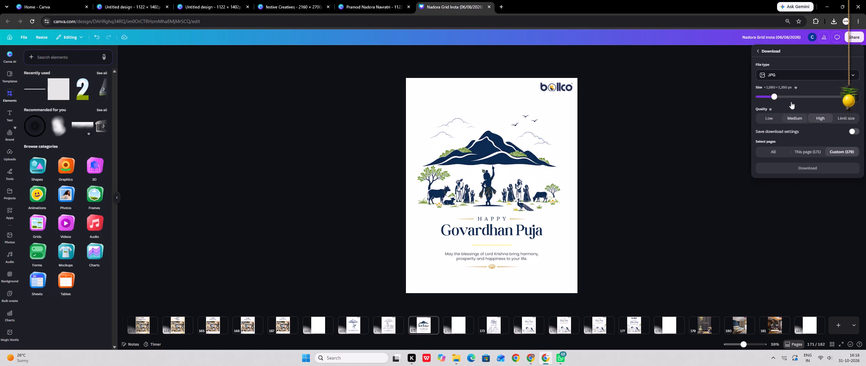
left_click(811, 150)
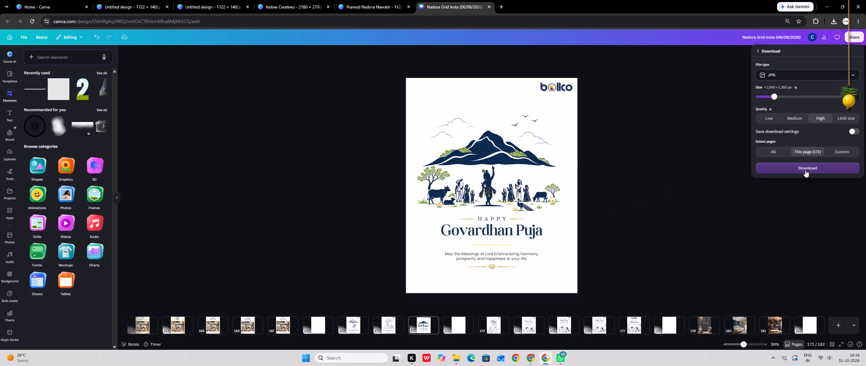
left_click(805, 169)
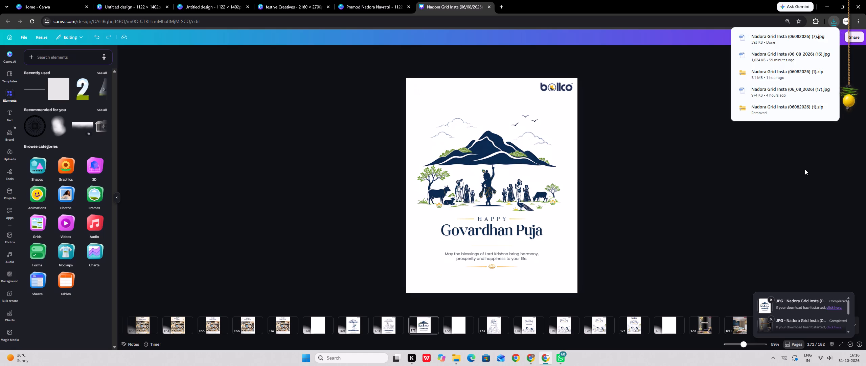
left_click(736, 189)
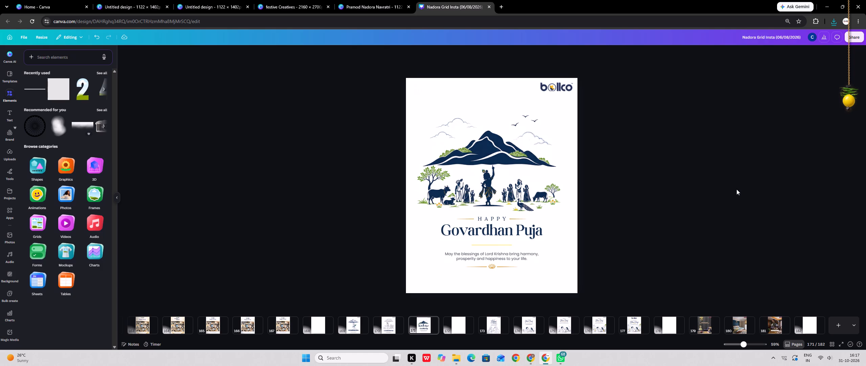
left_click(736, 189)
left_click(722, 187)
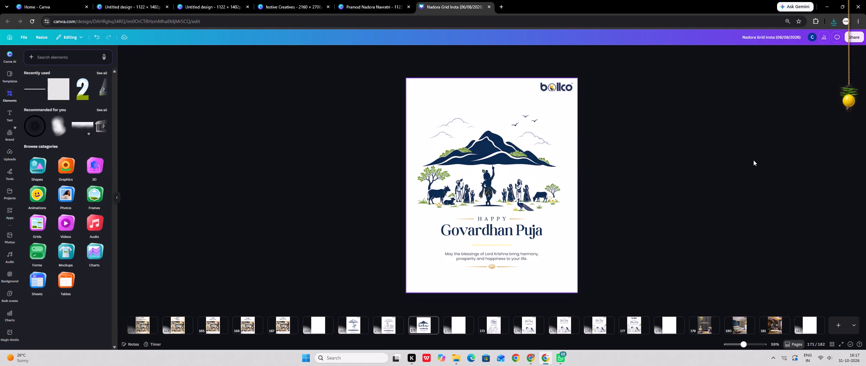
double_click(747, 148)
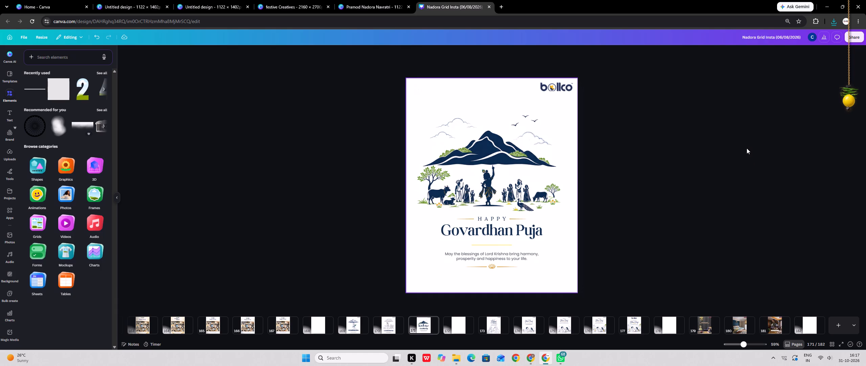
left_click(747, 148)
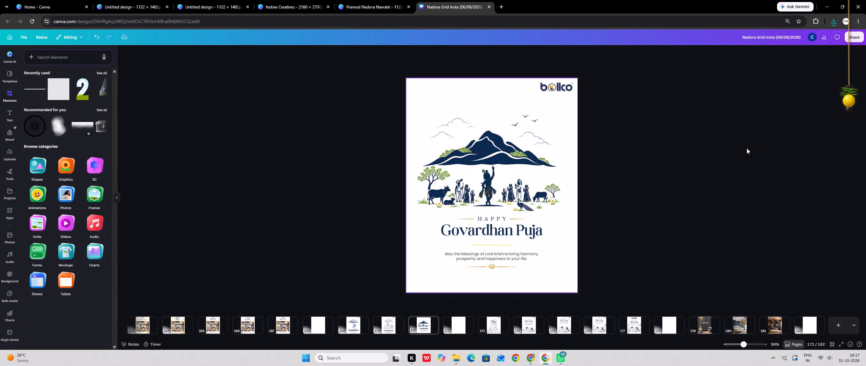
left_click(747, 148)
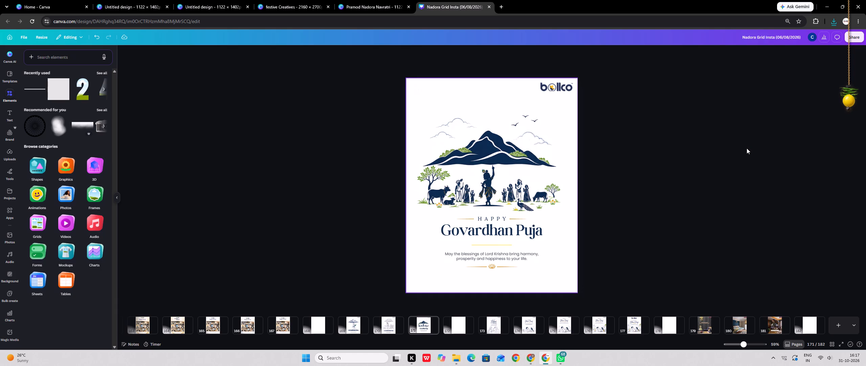
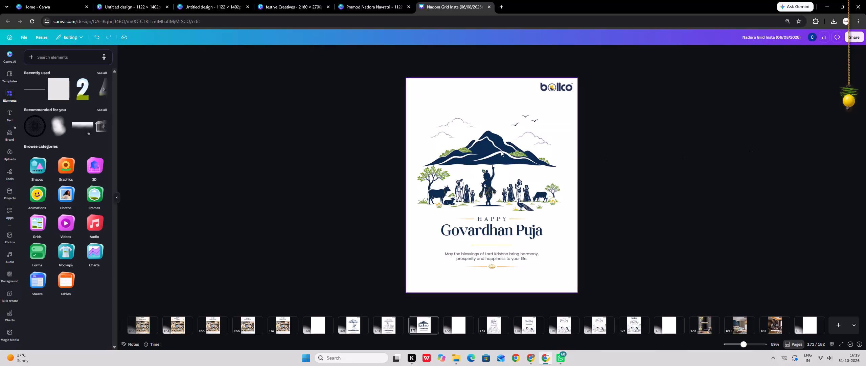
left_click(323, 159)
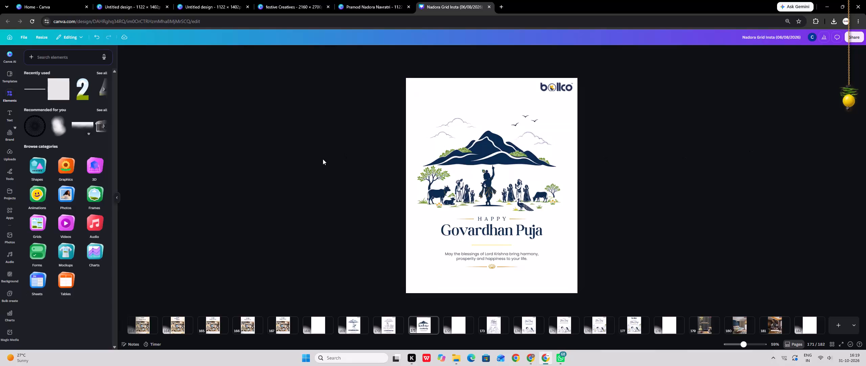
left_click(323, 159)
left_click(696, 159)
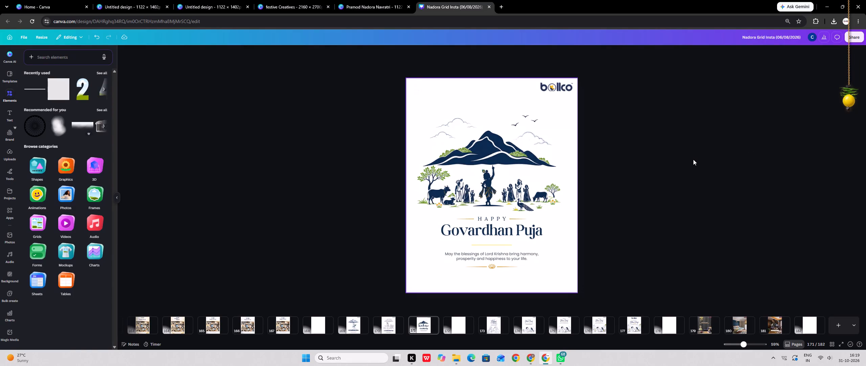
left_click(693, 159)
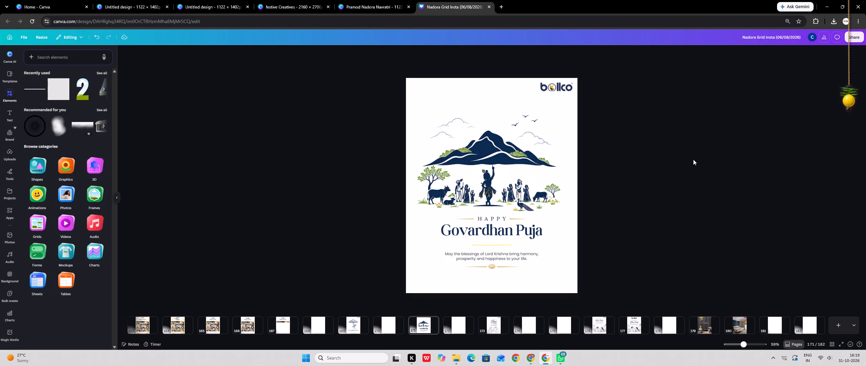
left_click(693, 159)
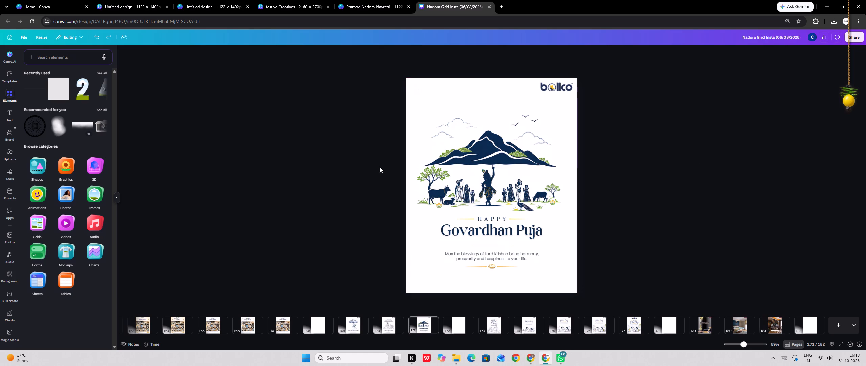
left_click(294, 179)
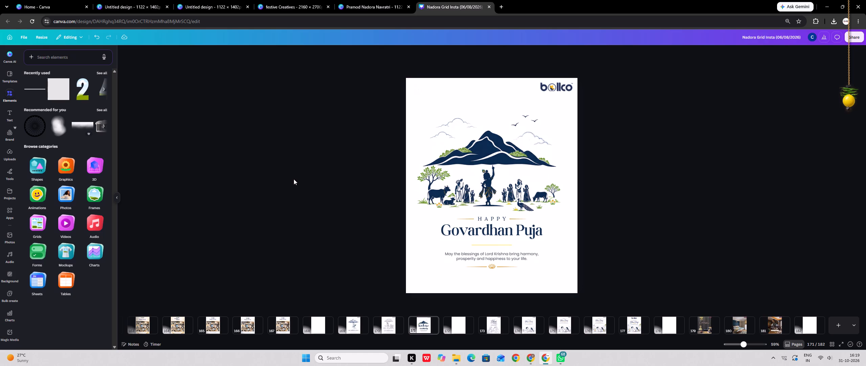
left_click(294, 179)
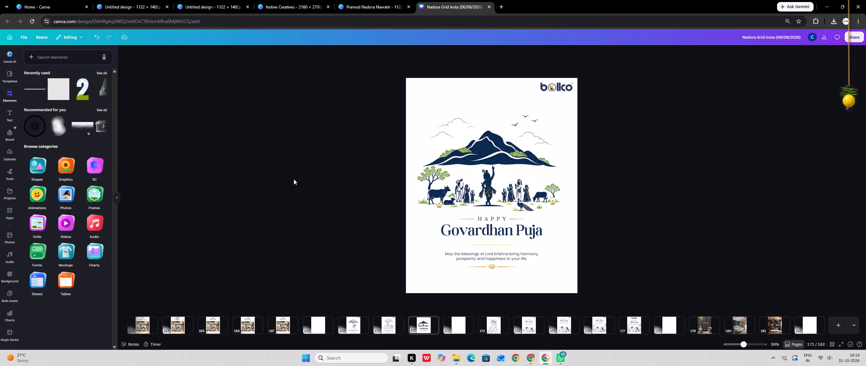
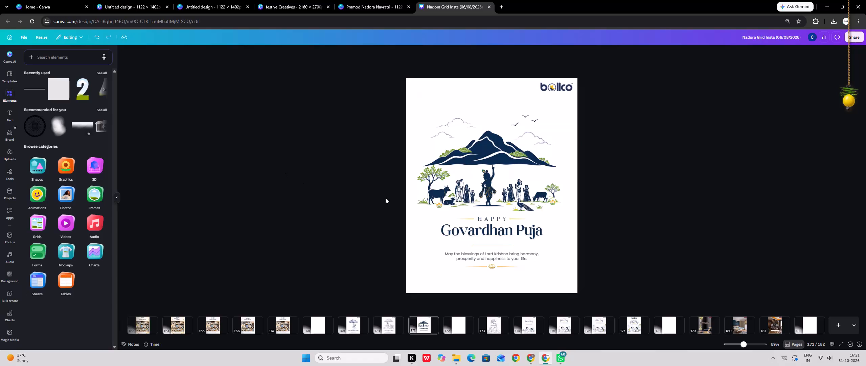
Switch to File Explorer and go from the Nadora Grid Insta export folder to the Downloads folder.
left_click(742, 179)
left_click(459, 355)
left_click(448, 331)
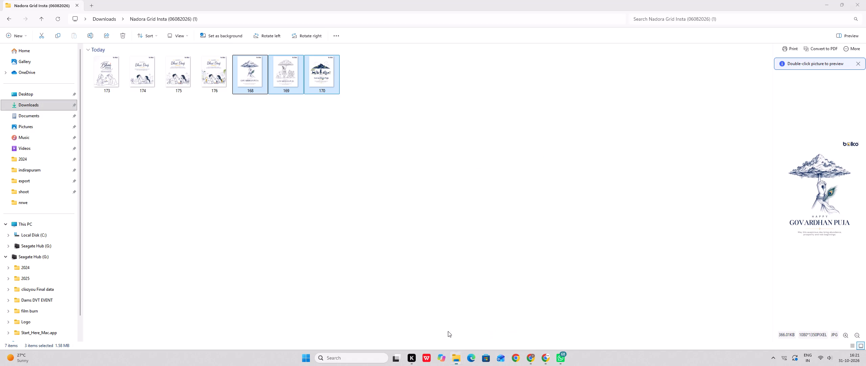
left_click(199, 120)
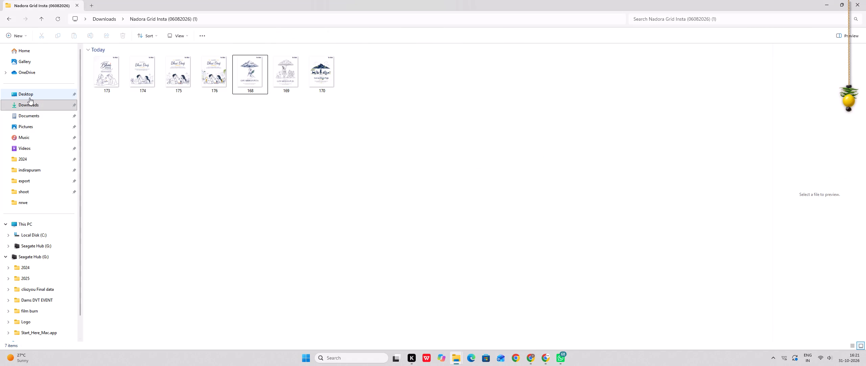
left_click(31, 102)
left_click(291, 144)
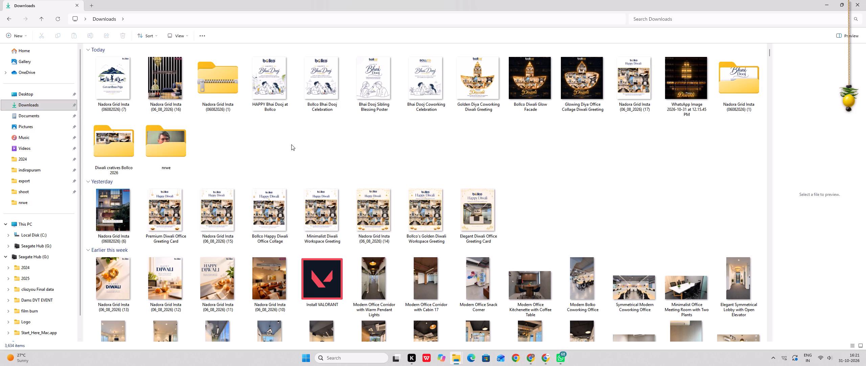
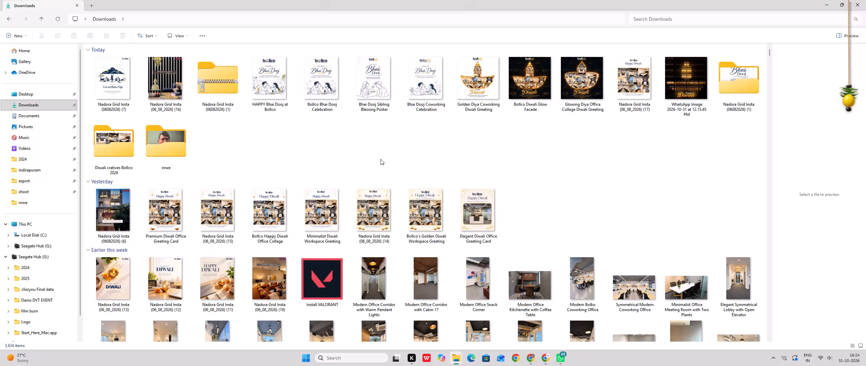
Pick up the exported Govardhan Puja image "Nadora Grid Insta (06082026) (7)" from today's downloads.
left_click(111, 83)
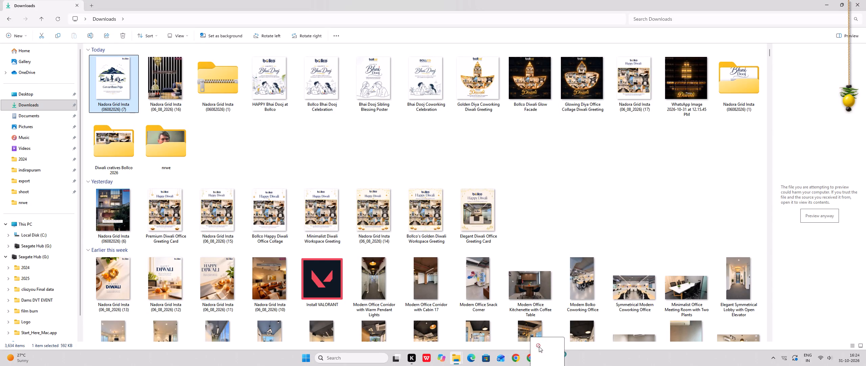
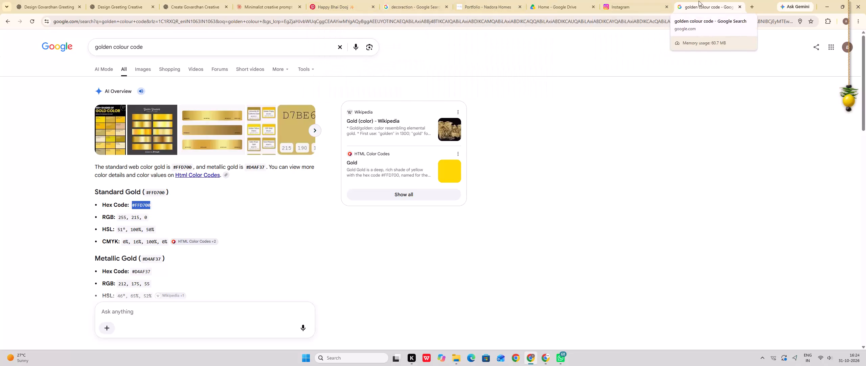
Open YouTube in a new browser tab.
left_click(750, 7)
left_click(493, 203)
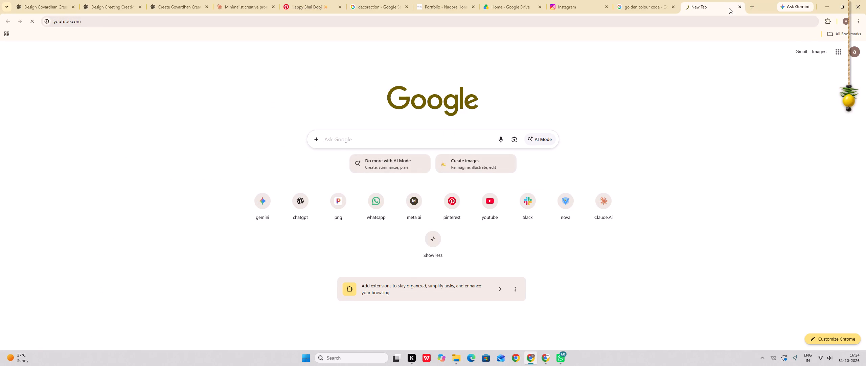
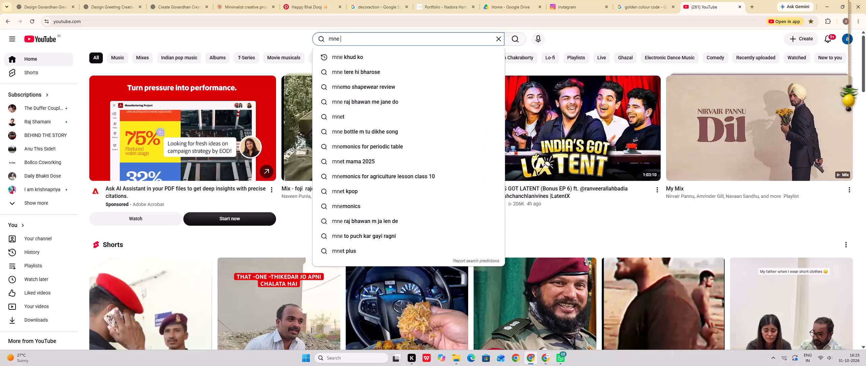
Search YouTube for "maine koi jadoo nahin kiya" and play the 6:07 version from the Preeti - Topic channel.
key("Down")
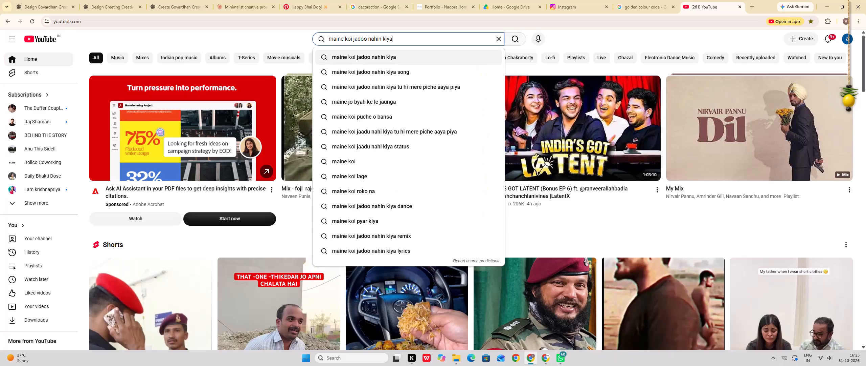
key("Return")
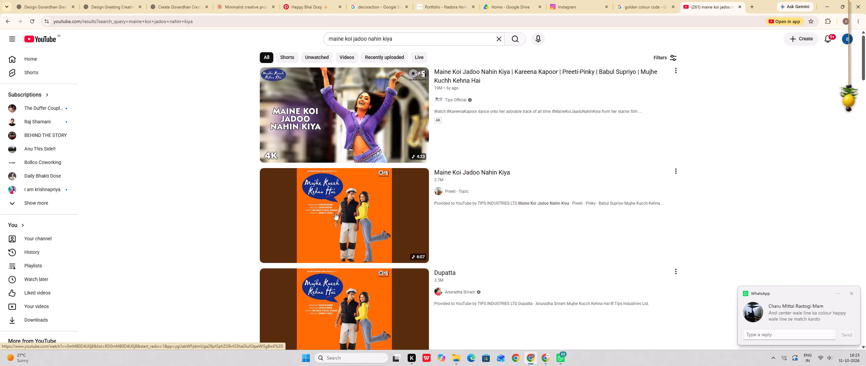
left_click(335, 213)
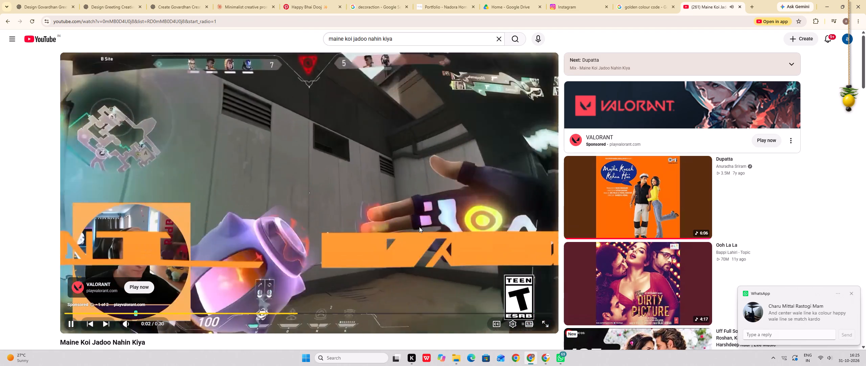
Block the Valorant ad through My Ad Center and return to the song.
left_click(91, 306)
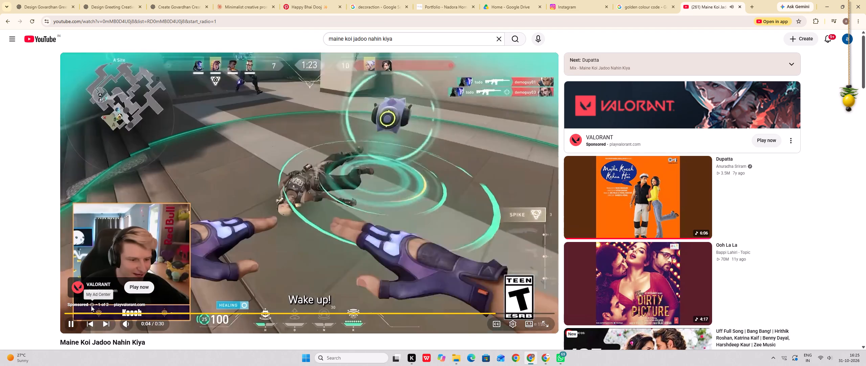
left_click(358, 97)
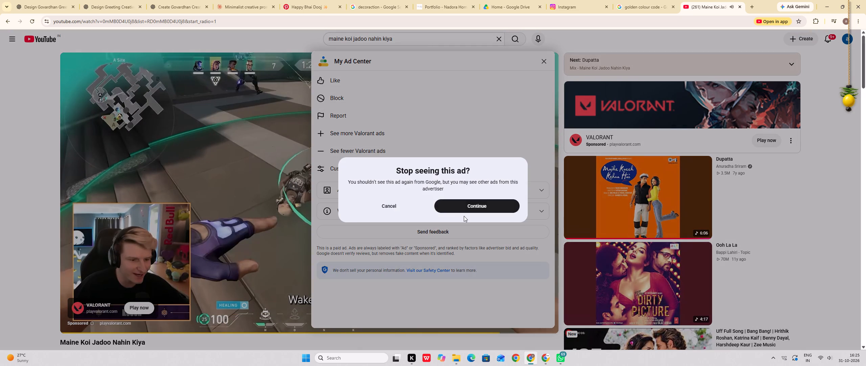
left_click(463, 205)
left_click(541, 65)
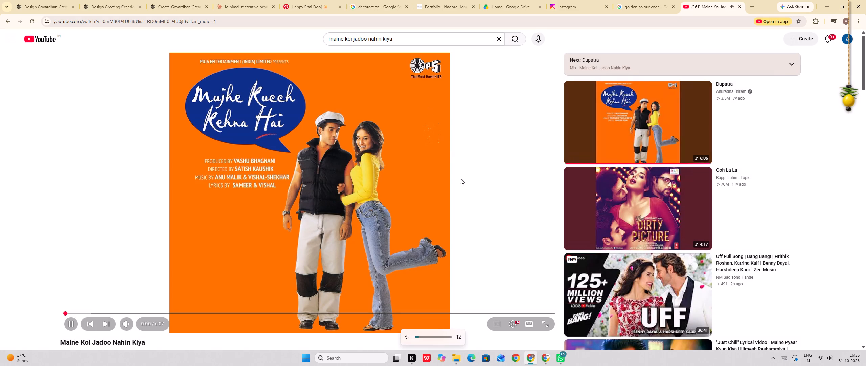
Switch to the other Chrome window.
left_click(544, 357)
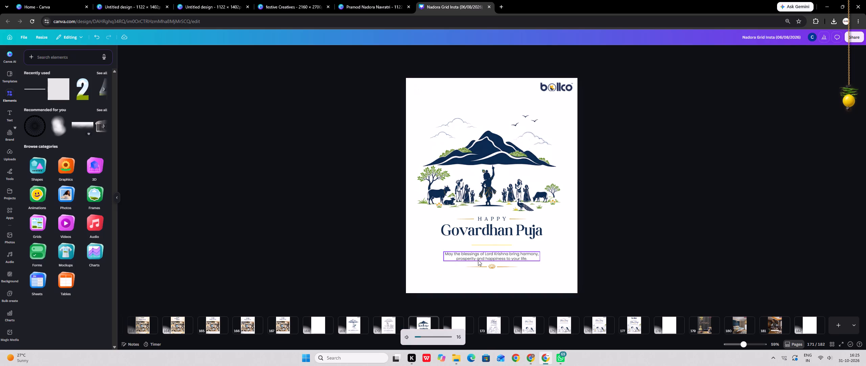
Delete the gold ornament below the blessing text on the Govardhan Puja page.
left_click(486, 243)
left_click(644, 247)
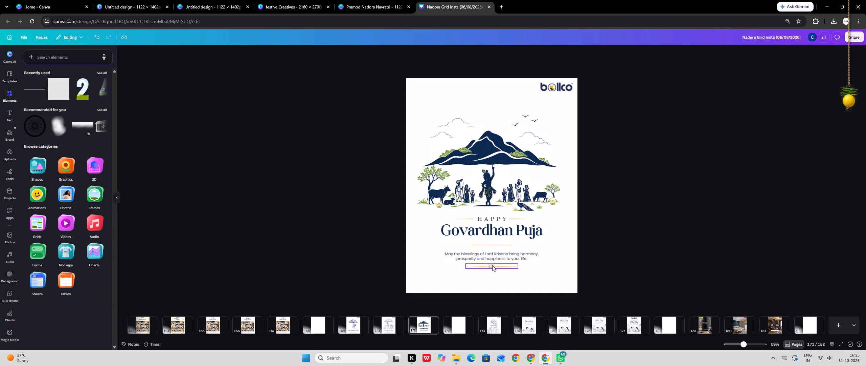
left_click(492, 265)
key("Delete")
Recolour the divider line under the Govardhan Puja title with the gold sampled from the line beside HAPPY.
scroll(518, 265, "up", 4, "ctrl")
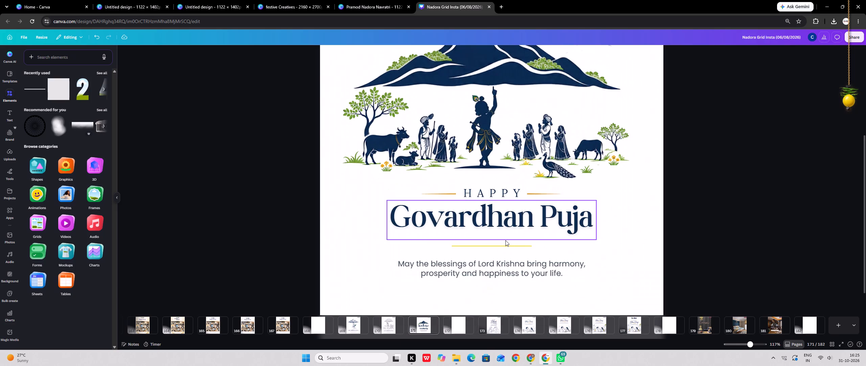
left_click(505, 245)
left_click(449, 51)
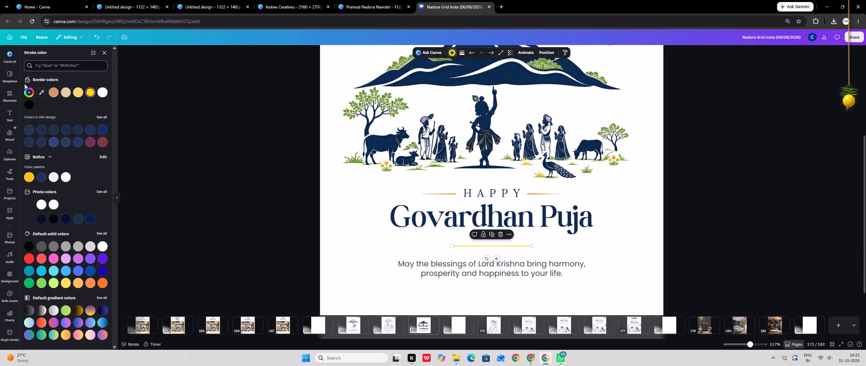
left_click(40, 91)
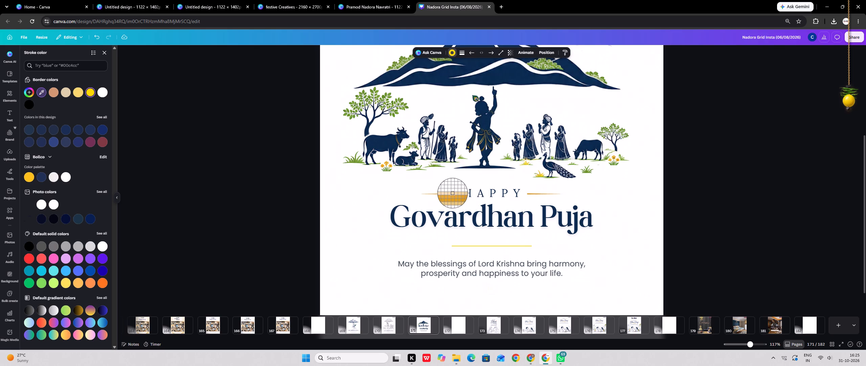
left_click(453, 194)
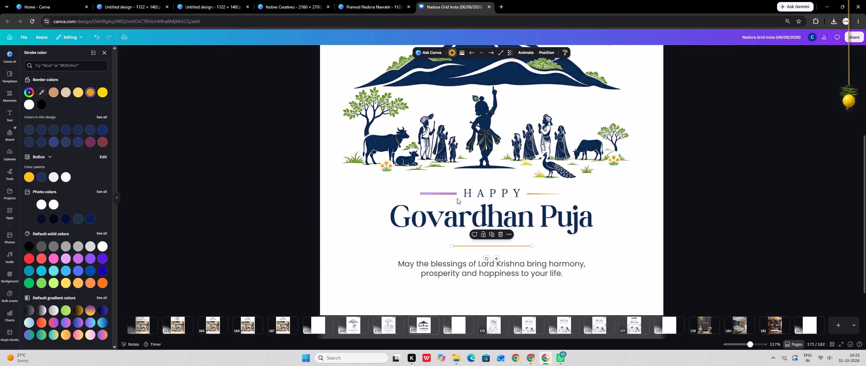
left_click(804, 255)
left_click(780, 238)
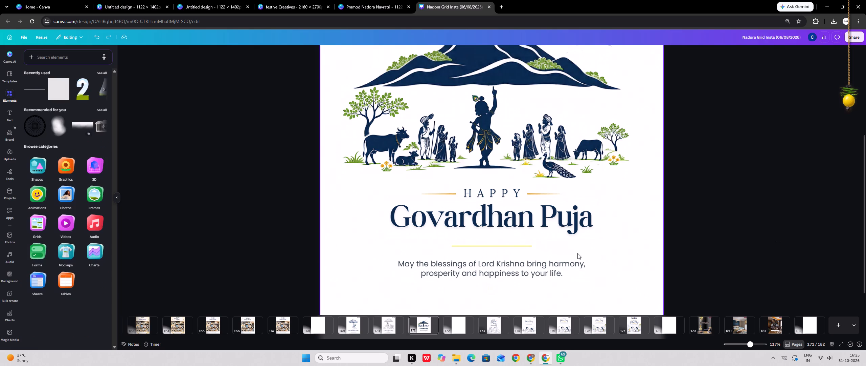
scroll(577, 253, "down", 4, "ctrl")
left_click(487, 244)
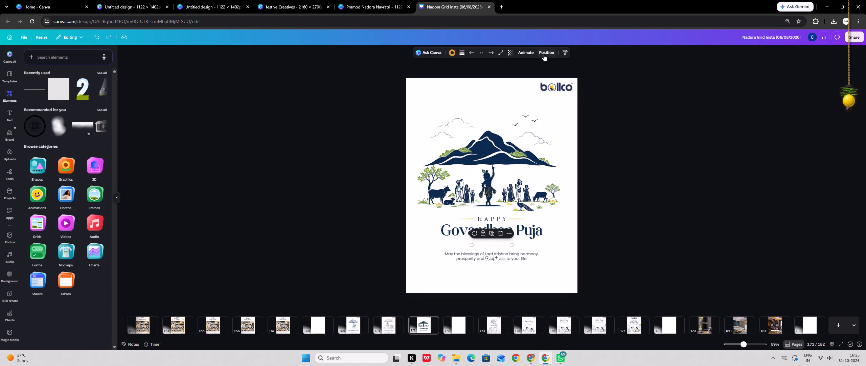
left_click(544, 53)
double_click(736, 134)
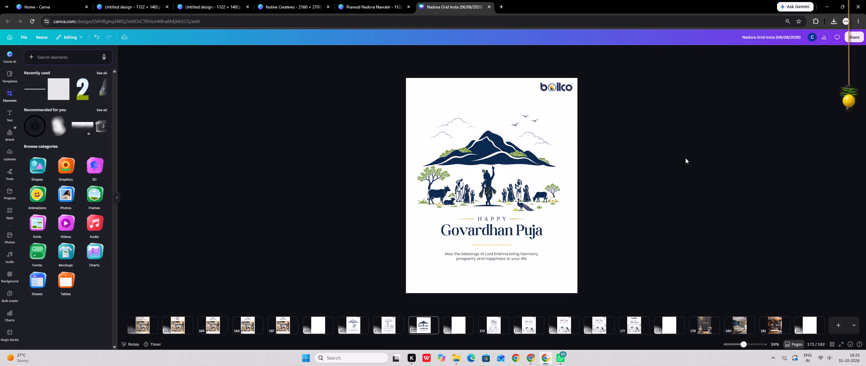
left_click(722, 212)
Download only the Govardhan Puja page (171) as a JPG.
left_click(851, 38)
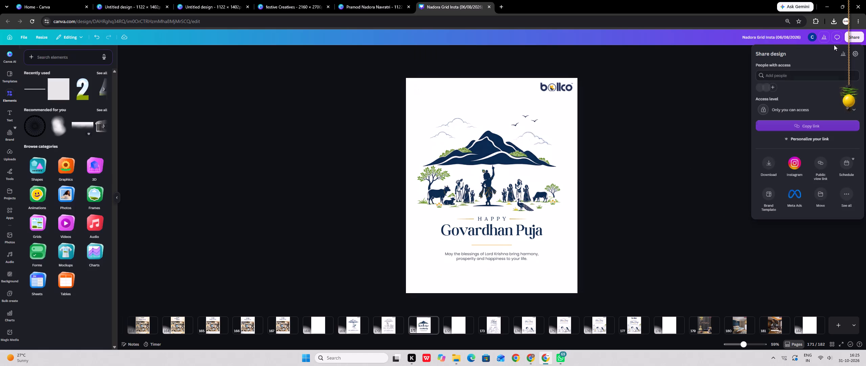
left_click(768, 169)
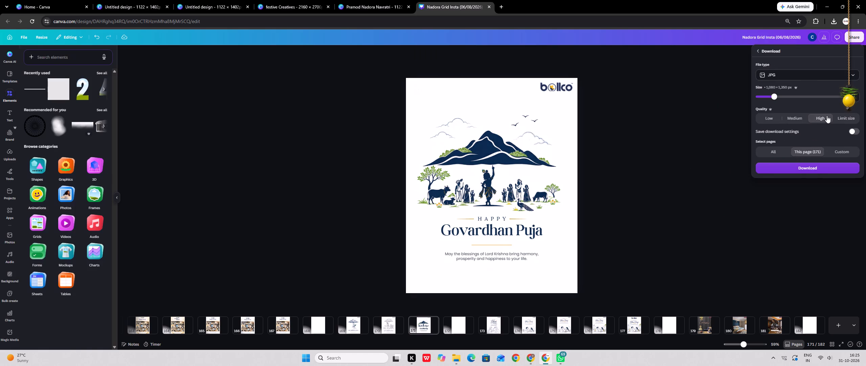
left_click(809, 168)
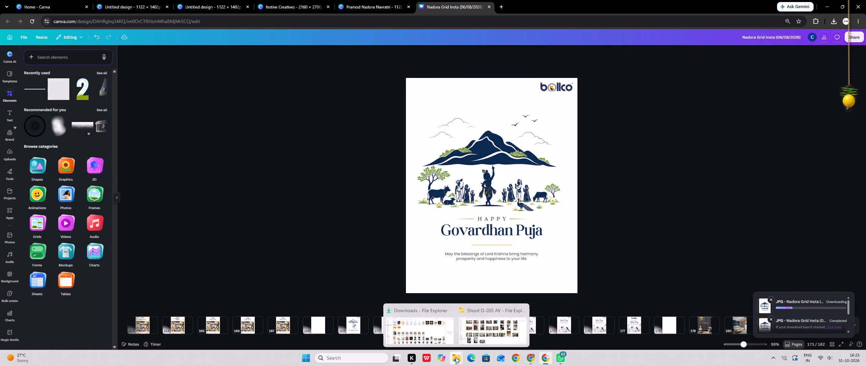
Switch to the Downloads folder in File Explorer and delete the older Govardhan Puja export, Nadora Grid Insta (06082026) (7).
left_click(404, 317)
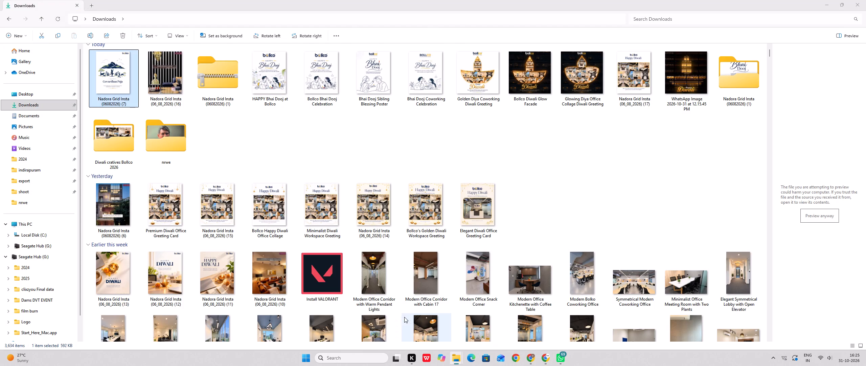
left_click(295, 128)
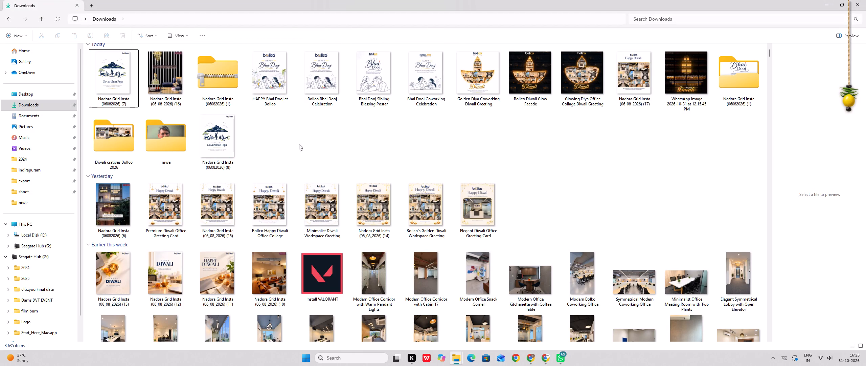
left_click(124, 79)
key("Delete")
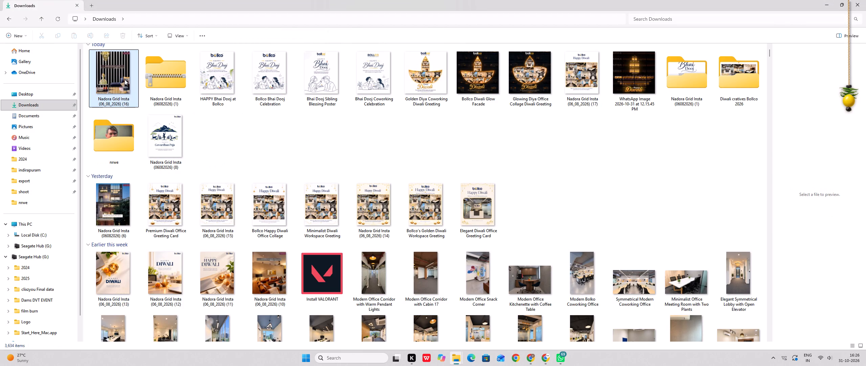
left_click(218, 130)
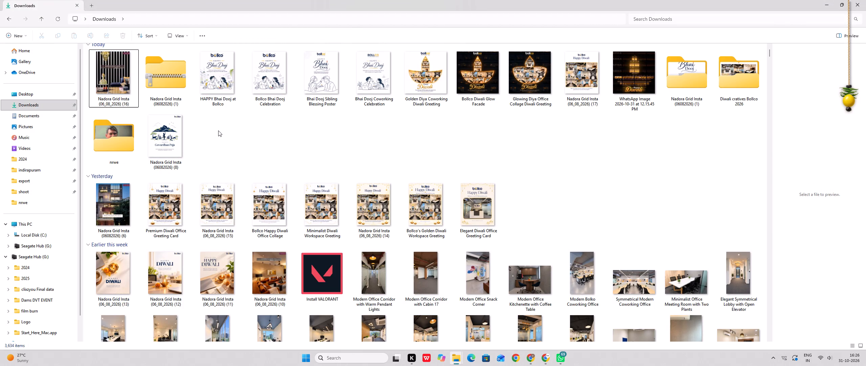
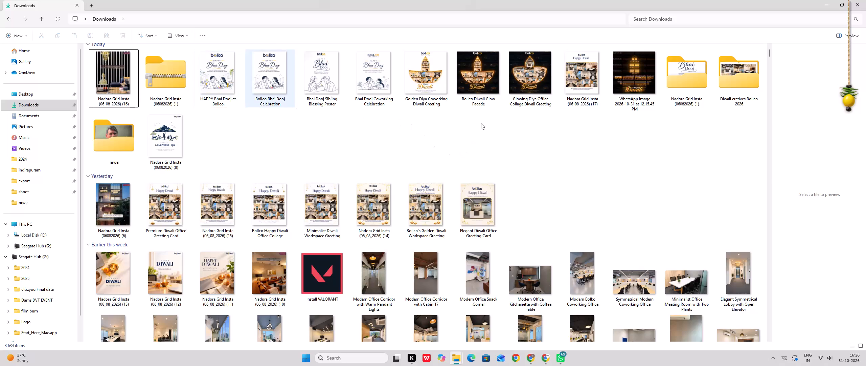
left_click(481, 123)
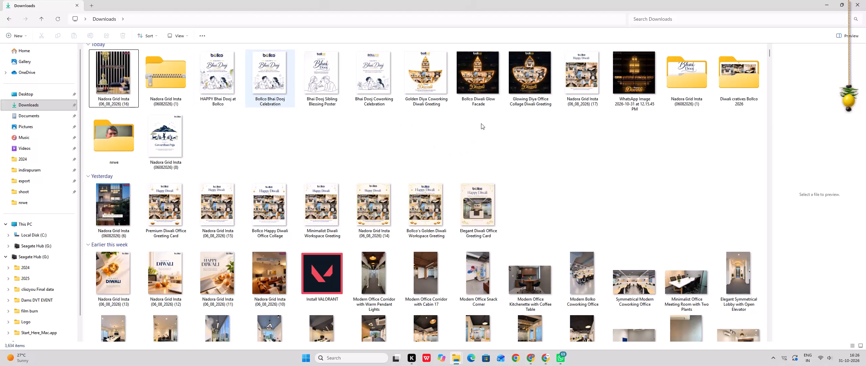
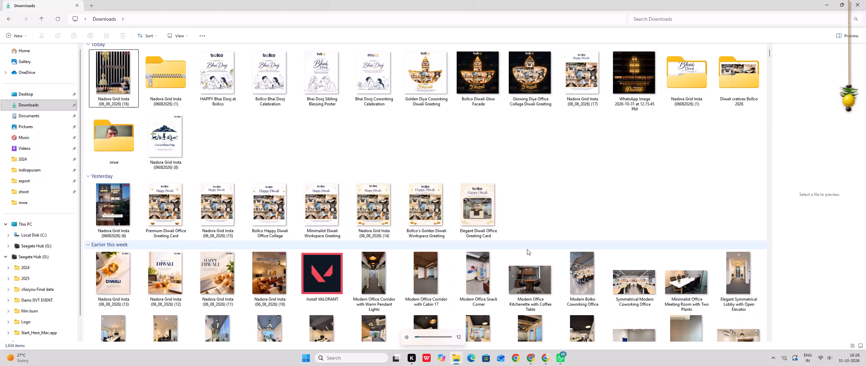
Take the Govardhan Puja image "Nadora Grid Insta (06082026) (8)" from Downloads over to WhatsApp for sharing.
left_click(183, 139)
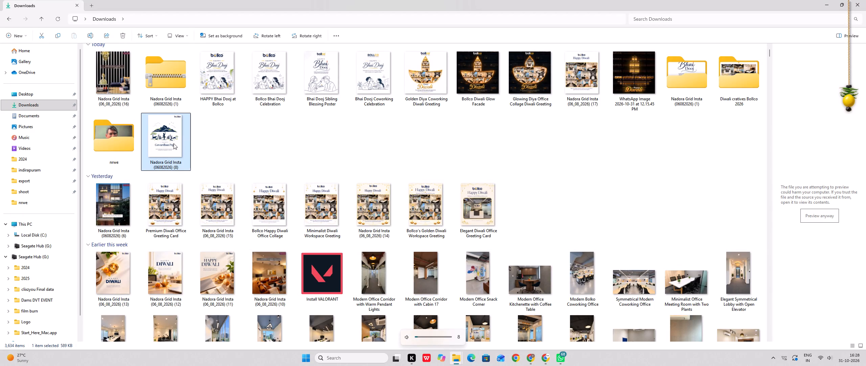
left_click(174, 143)
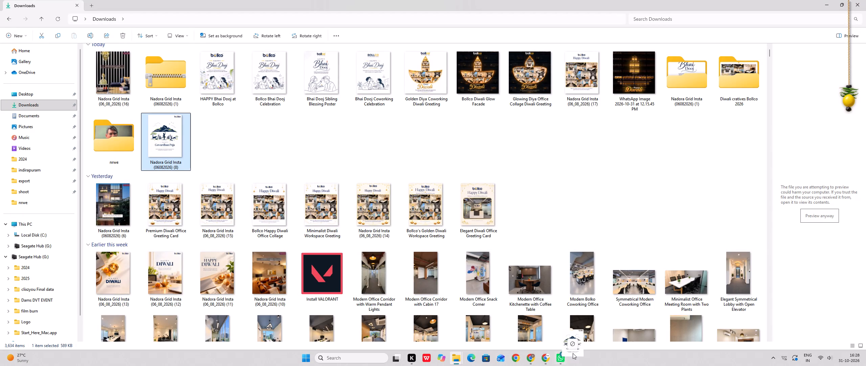
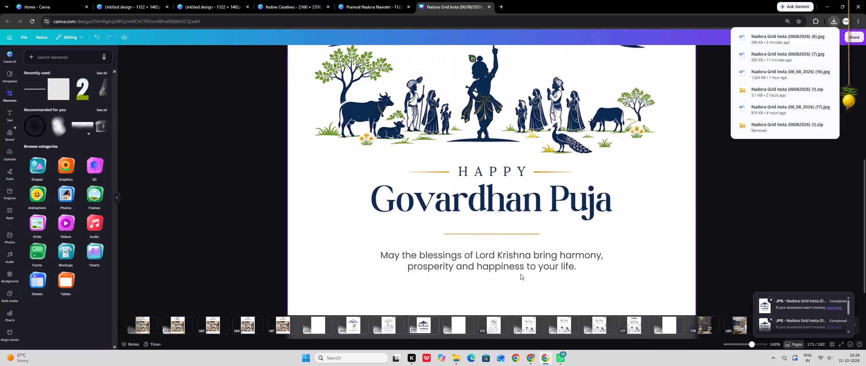
Dismiss the recent downloads list and return to the full Govardhan Puja page.
scroll(520, 274, "down", 4)
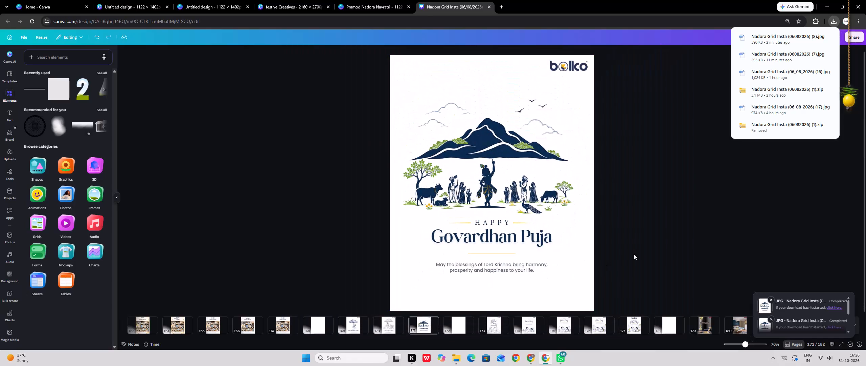
left_click(646, 246)
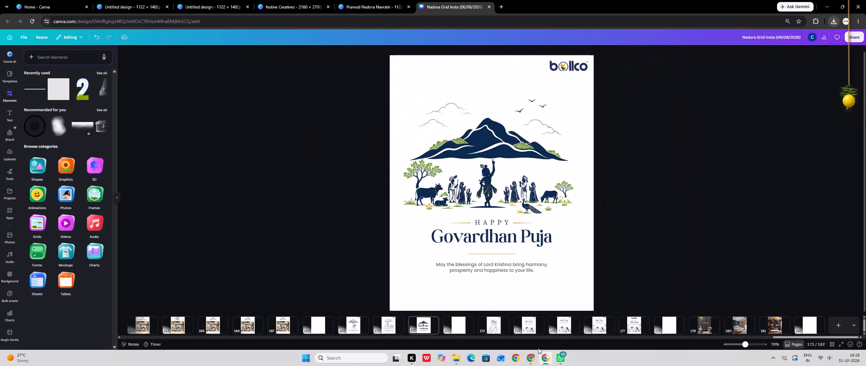